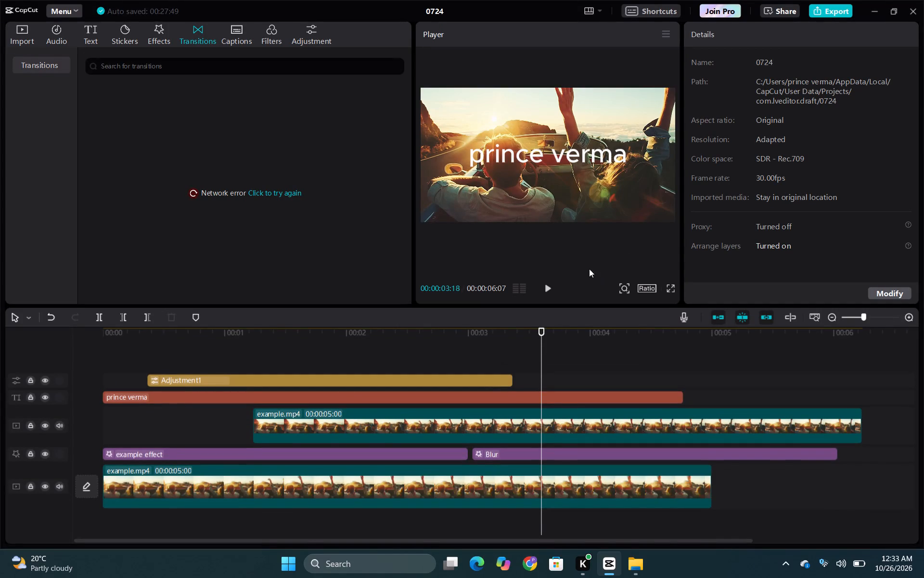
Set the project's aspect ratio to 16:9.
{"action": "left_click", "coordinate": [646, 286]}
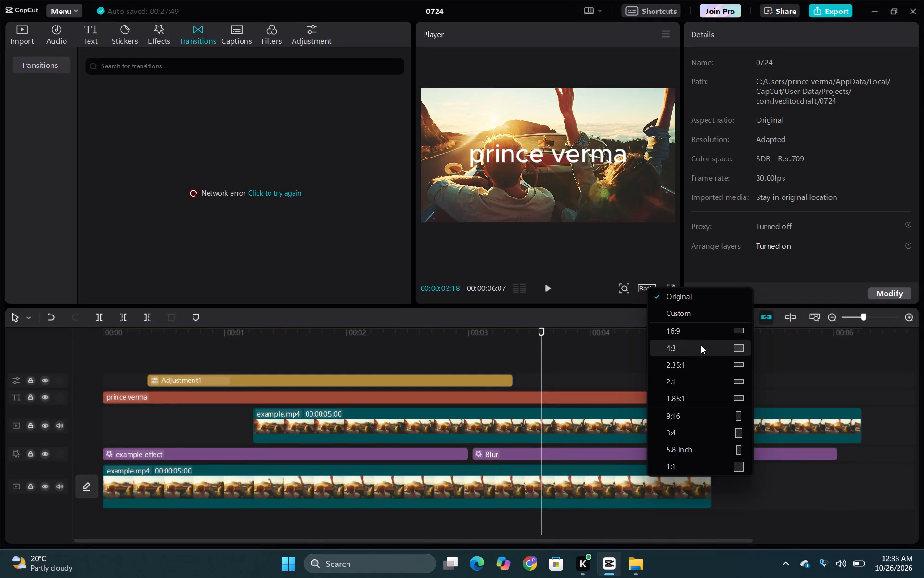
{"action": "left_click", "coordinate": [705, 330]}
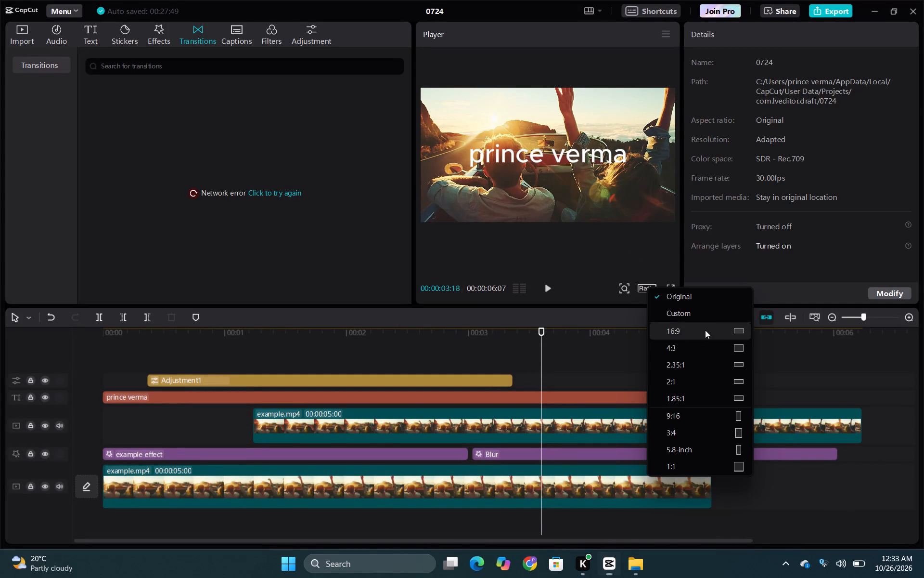
Set the project's aspect ratio to vertical 9:16.
{"action": "left_click", "coordinate": [650, 288]}
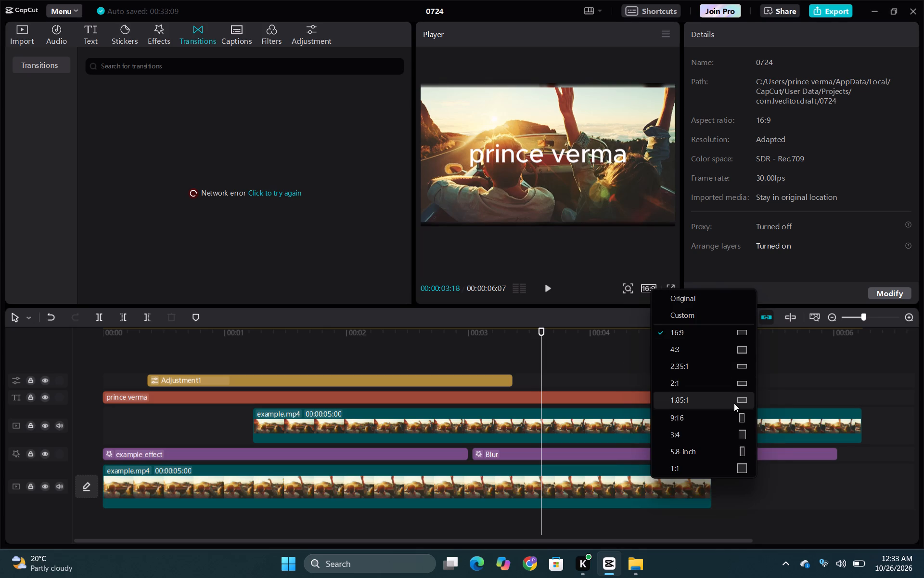
{"action": "left_click", "coordinate": [738, 419]}
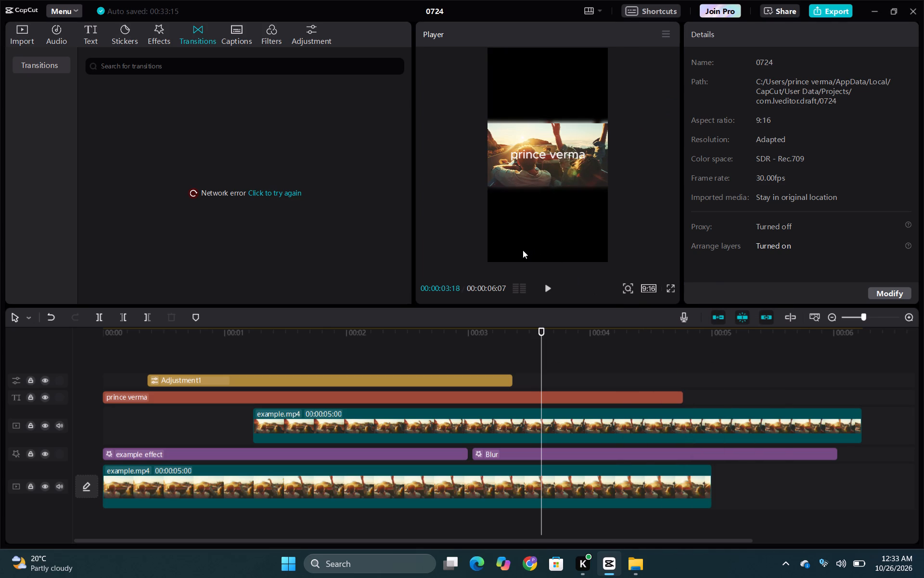
{"action": "double_click", "coordinate": [523, 250]}
{"action": "scroll", "coordinate": [523, 250], "scroll_direction": "up", "scroll_amount": 1}
Play the edited video in full-screen preview to check the vertical framing, and return to the editor.
{"action": "left_click", "coordinate": [672, 287]}
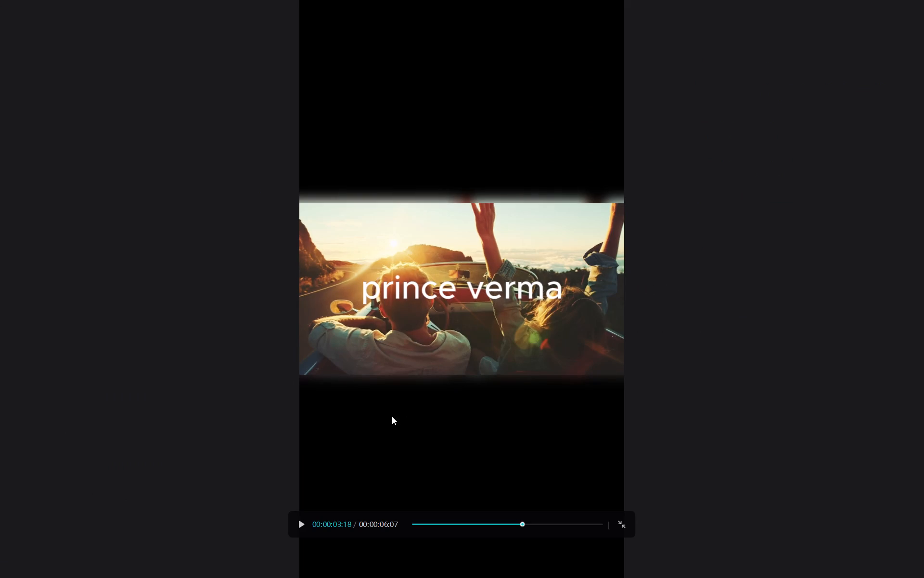
{"action": "left_click", "coordinate": [300, 531]}
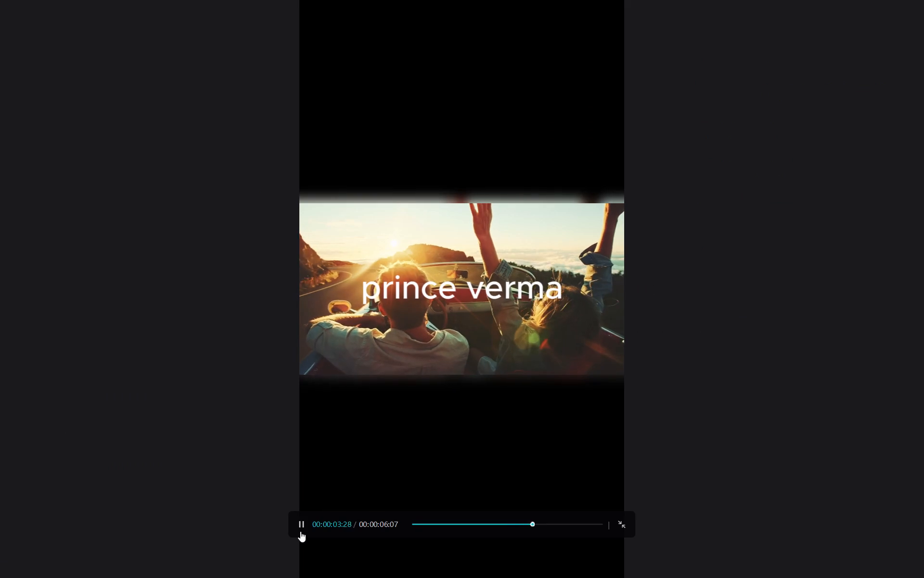
{"action": "left_click", "coordinate": [622, 532]}
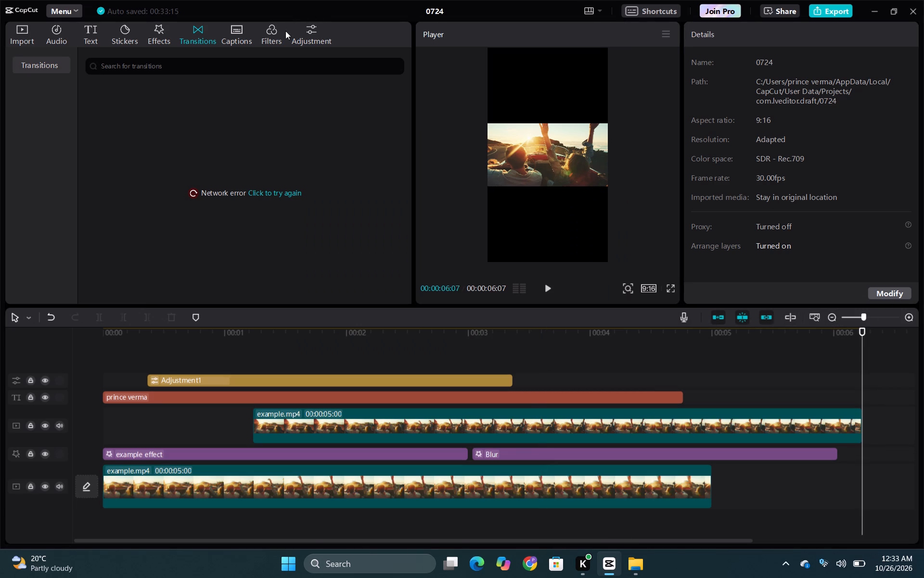
Start importing media from the device and look through the Gallery folder for a file to add.
{"action": "left_click", "coordinate": [21, 36]}
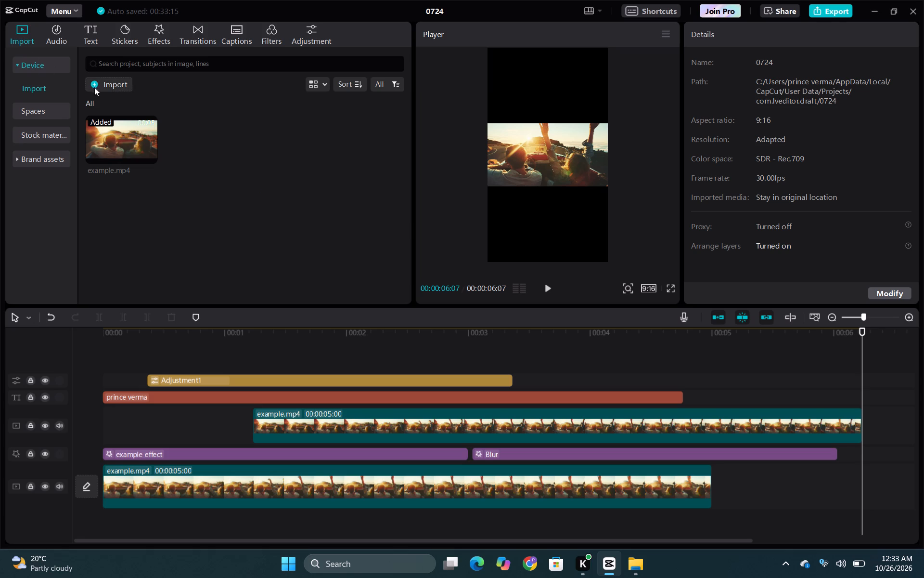
{"action": "left_click", "coordinate": [113, 89]}
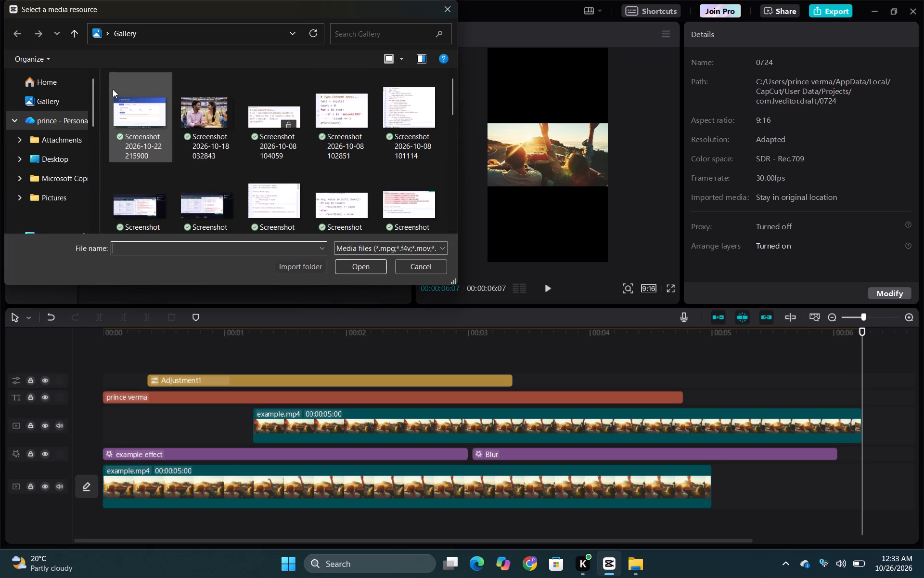
{"action": "scroll", "coordinate": [275, 154], "scroll_direction": "down", "scroll_amount": 1}
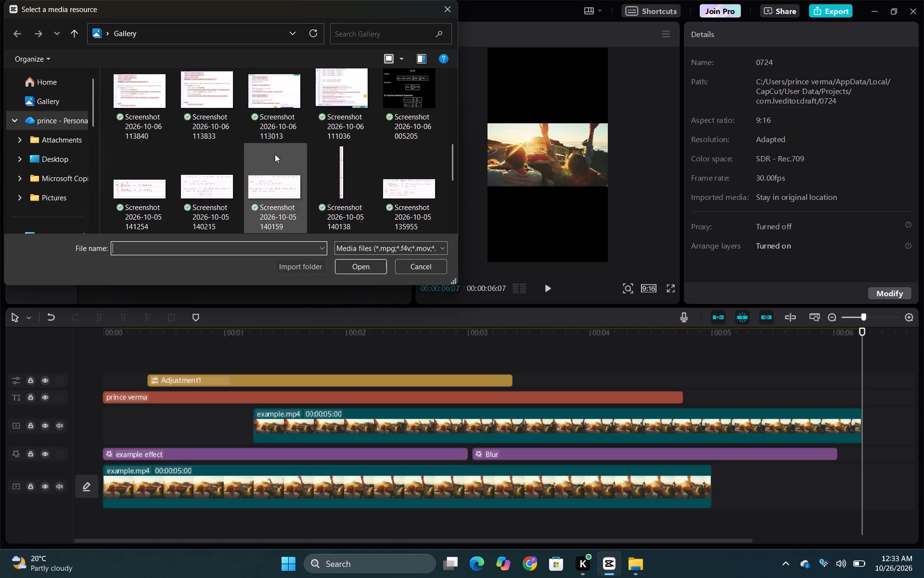
{"action": "scroll", "coordinate": [275, 154], "scroll_direction": "down", "scroll_amount": 2}
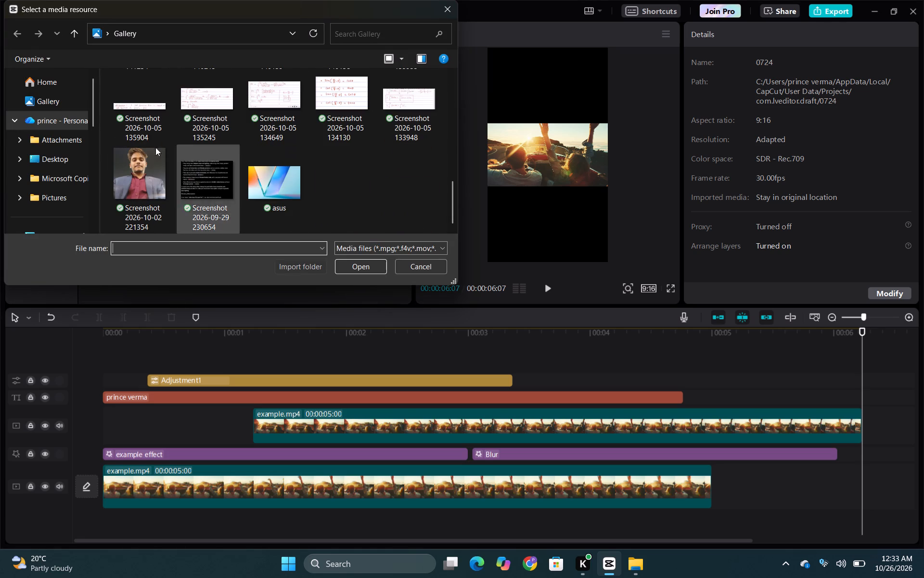
{"action": "left_click", "coordinate": [49, 100]}
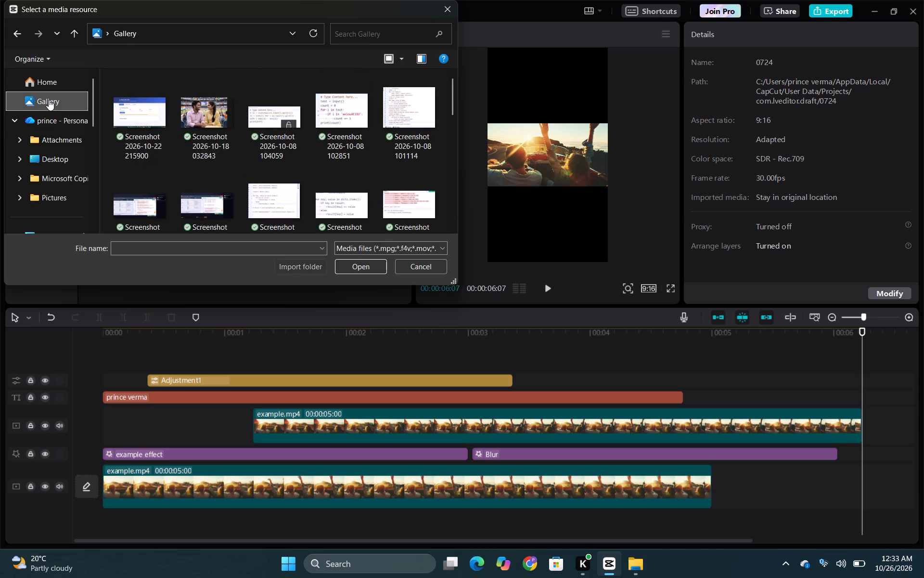
{"action": "scroll", "coordinate": [318, 137], "scroll_direction": "down", "scroll_amount": 2}
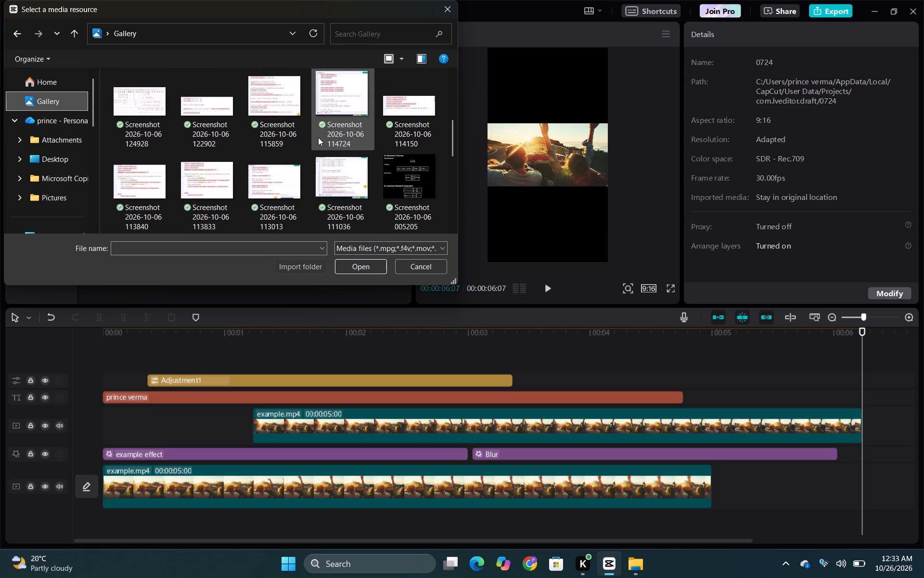
{"action": "scroll", "coordinate": [318, 137], "scroll_direction": "down", "scroll_amount": 3}
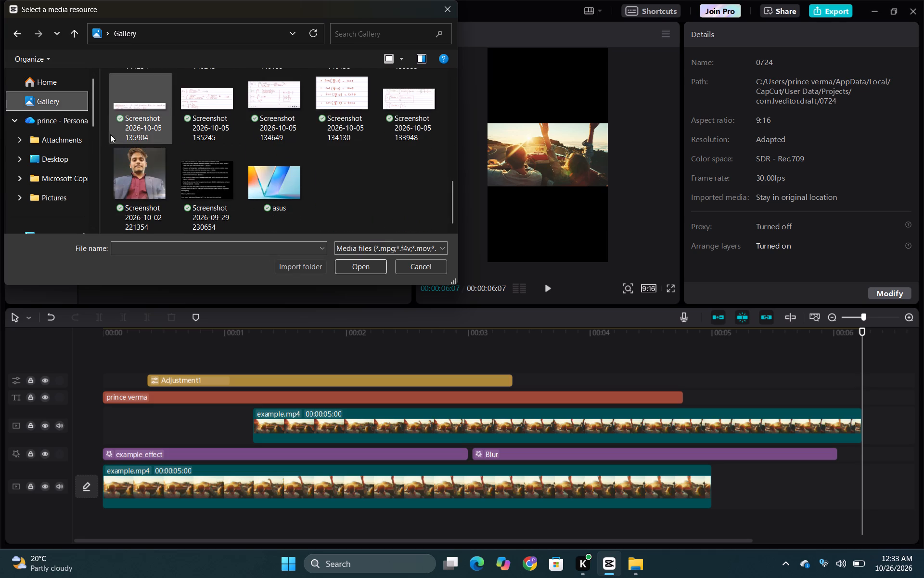
Browse the personal cloud folder, the C: and D: drives and Network for media to import.
{"action": "left_click", "coordinate": [59, 121]}
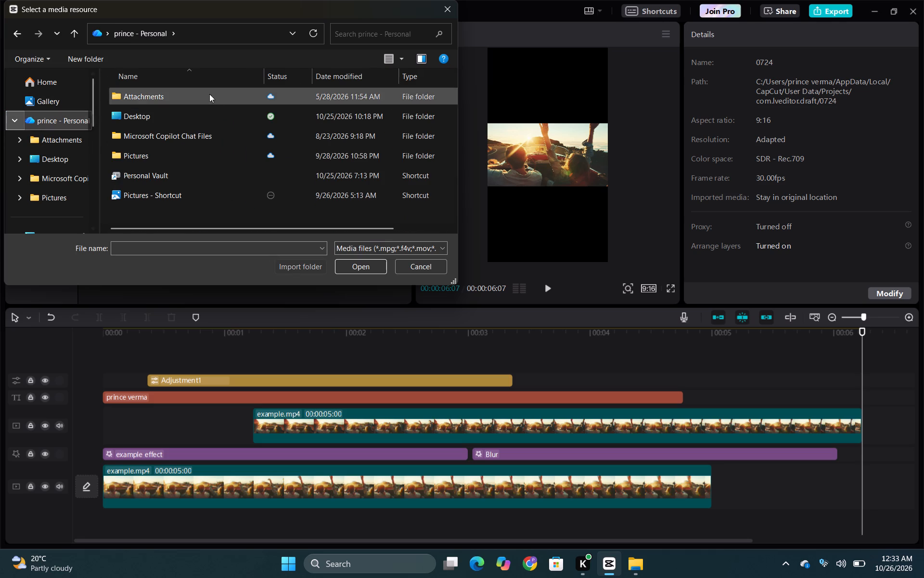
{"action": "scroll", "coordinate": [60, 161], "scroll_direction": "down", "scroll_amount": 1}
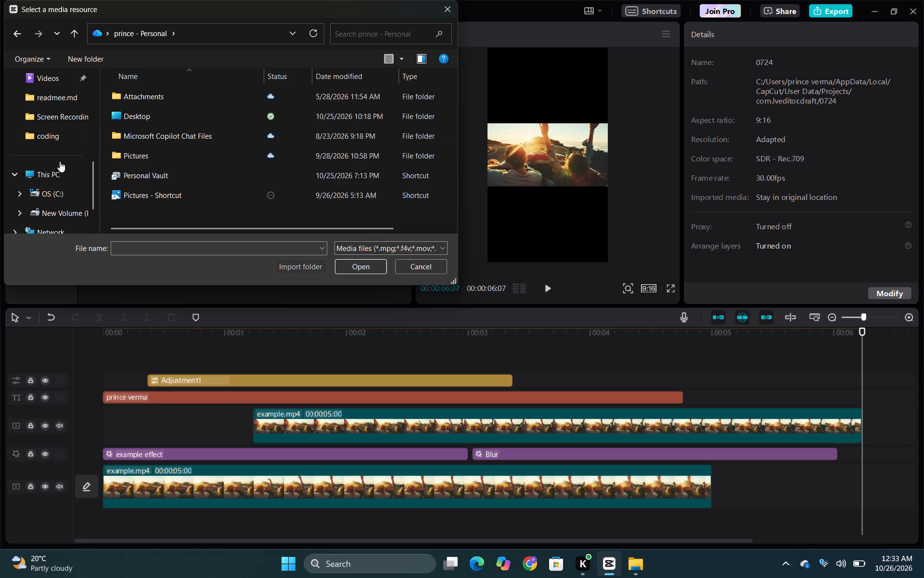
{"action": "scroll", "coordinate": [60, 161], "scroll_direction": "down", "scroll_amount": 1}
{"action": "left_click", "coordinate": [56, 176]}
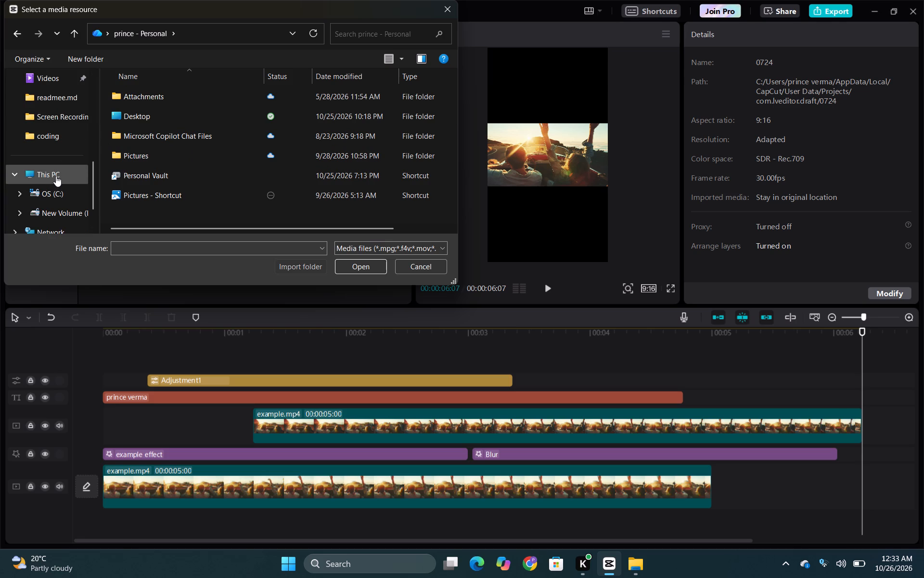
{"action": "double_click", "coordinate": [189, 96]}
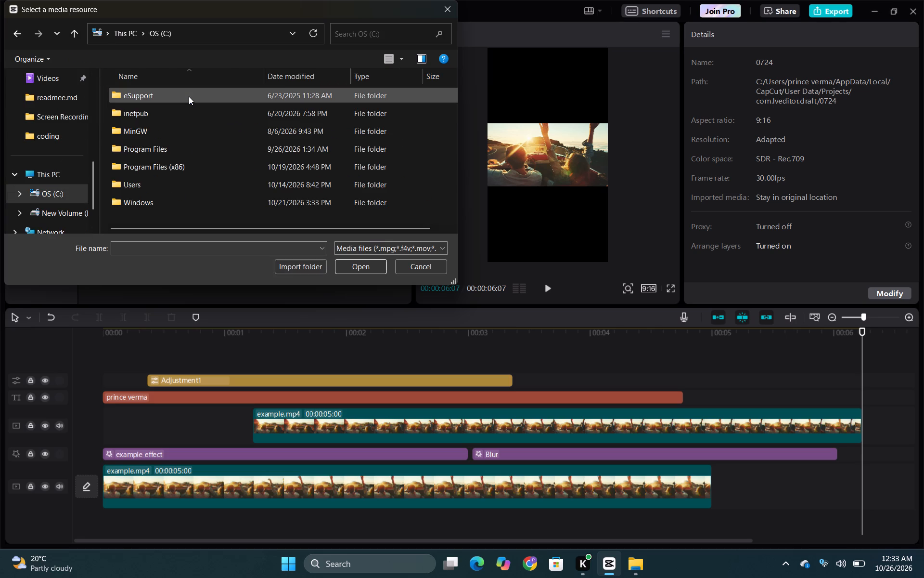
{"action": "scroll", "coordinate": [192, 139], "scroll_direction": "down", "scroll_amount": 1}
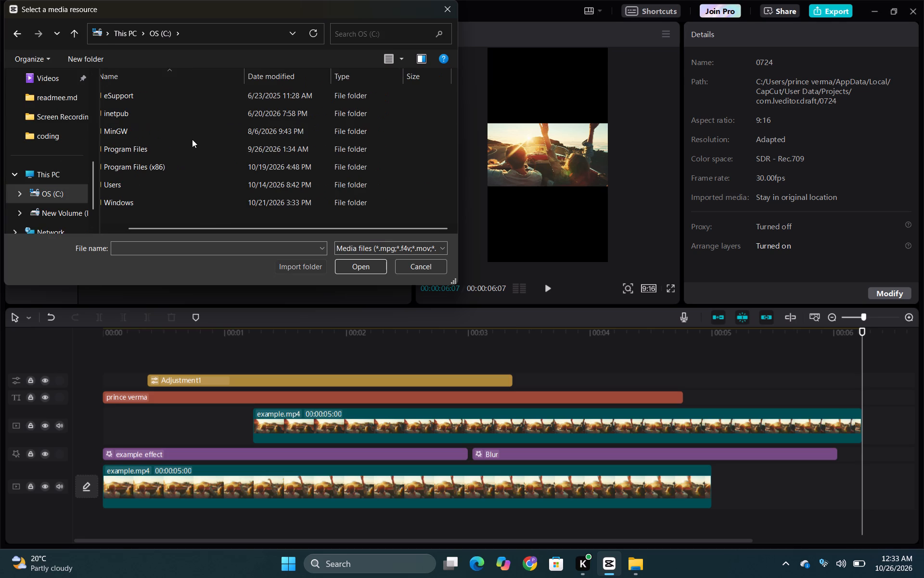
{"action": "scroll", "coordinate": [192, 139], "scroll_direction": "down", "scroll_amount": 2}
{"action": "scroll", "coordinate": [43, 212], "scroll_direction": "down", "scroll_amount": 1}
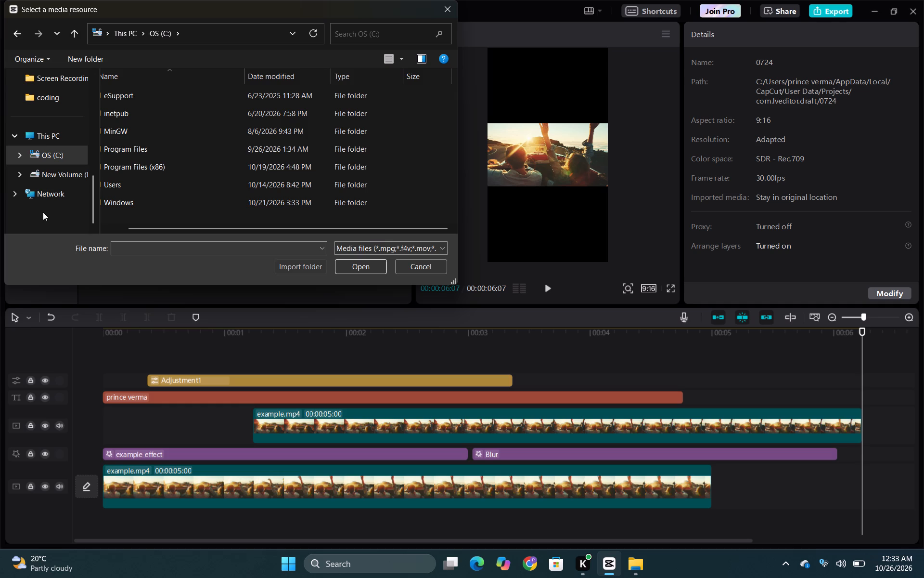
{"action": "left_click", "coordinate": [50, 166]}
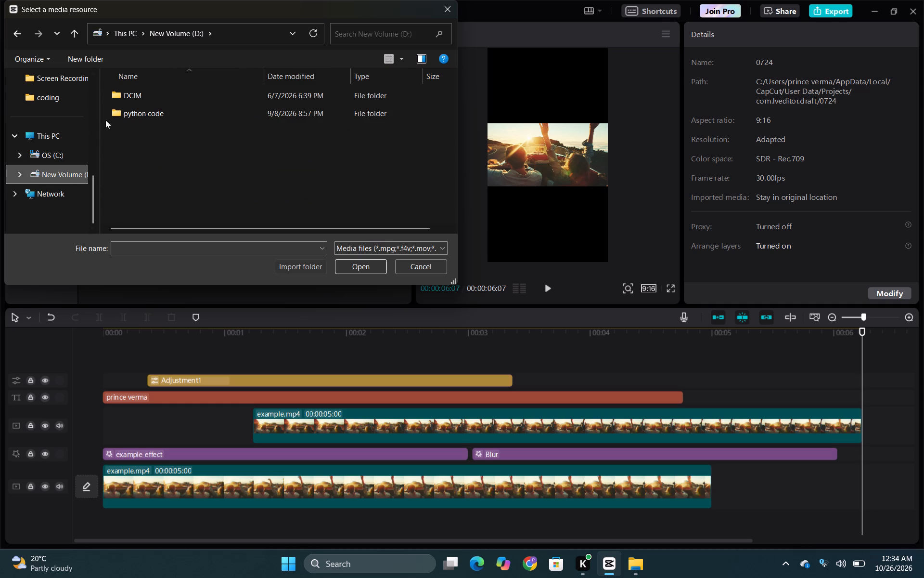
{"action": "left_click", "coordinate": [60, 165]}
{"action": "left_click", "coordinate": [66, 154]}
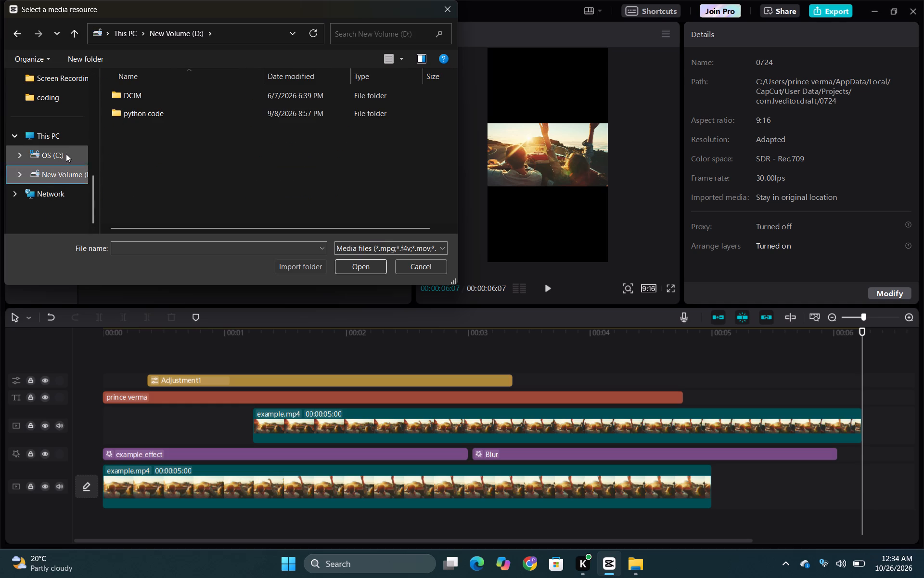
{"action": "scroll", "coordinate": [191, 144], "scroll_direction": "down", "scroll_amount": 1}
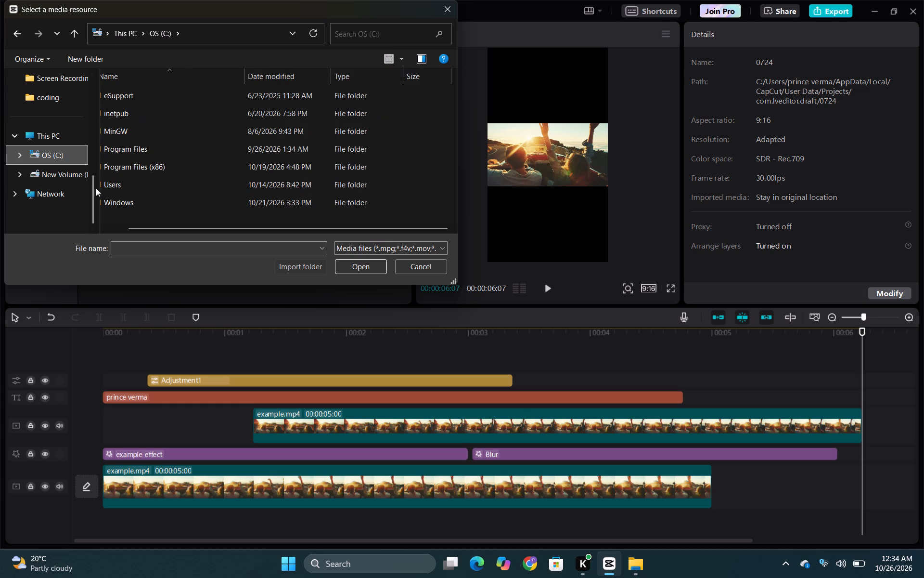
{"action": "left_click", "coordinate": [67, 195]}
{"action": "left_click", "coordinate": [67, 195]}
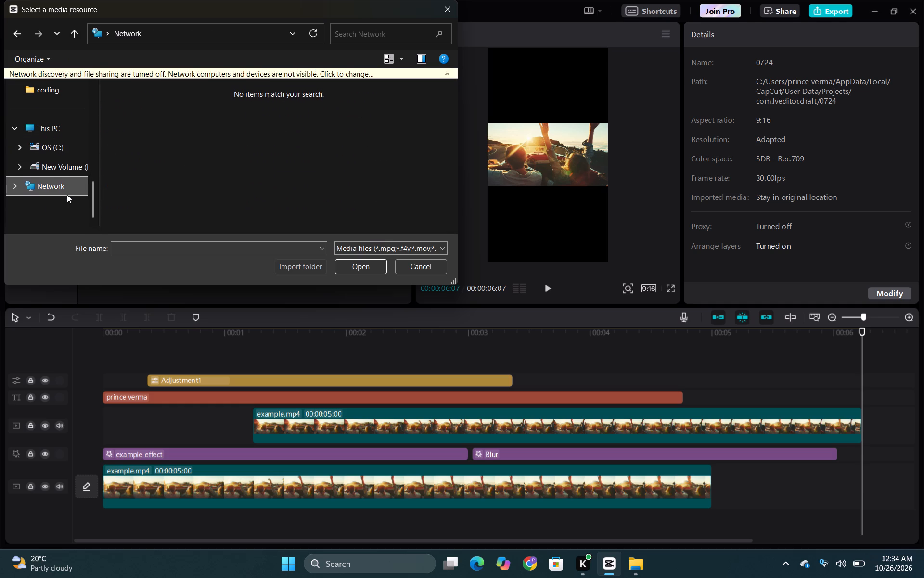
{"action": "left_click", "coordinate": [52, 170]}
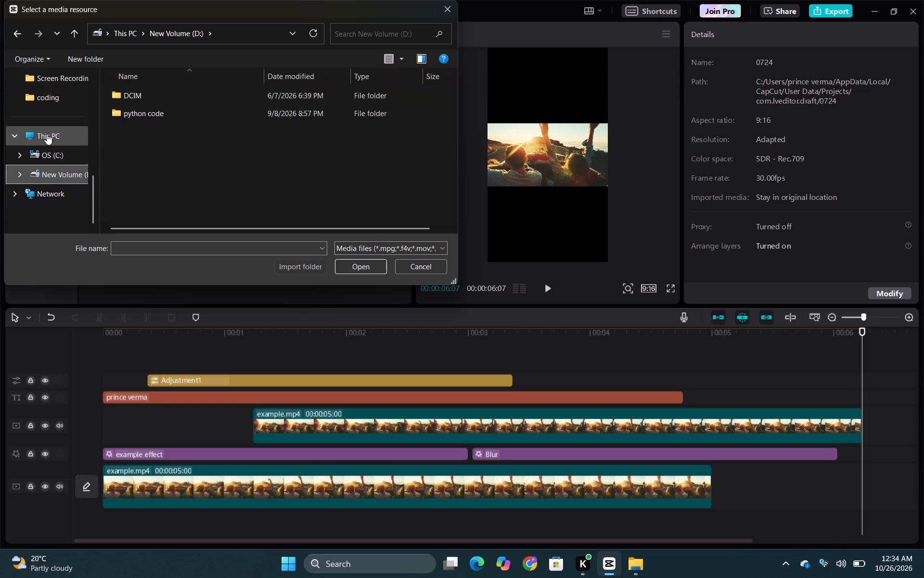
{"action": "left_click", "coordinate": [46, 132]}
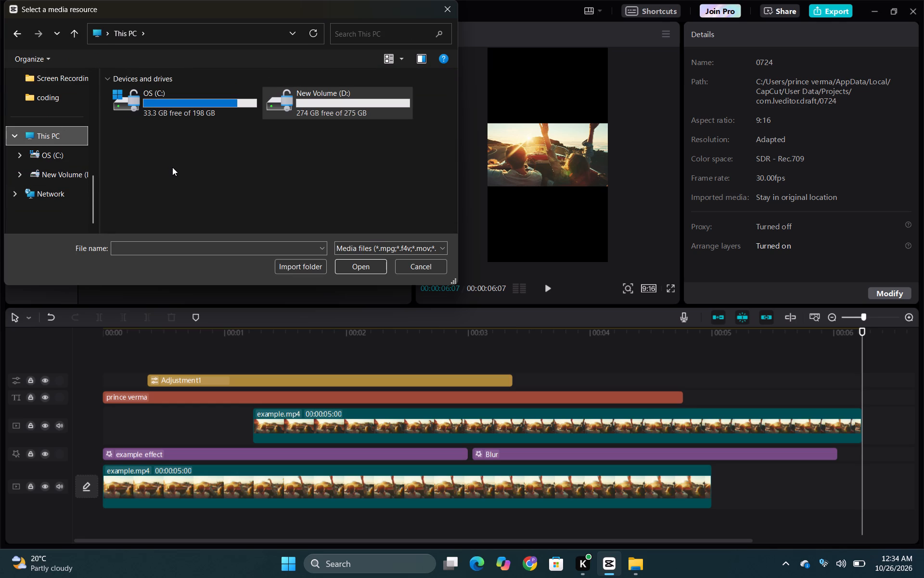
{"action": "left_click", "coordinate": [203, 111]}
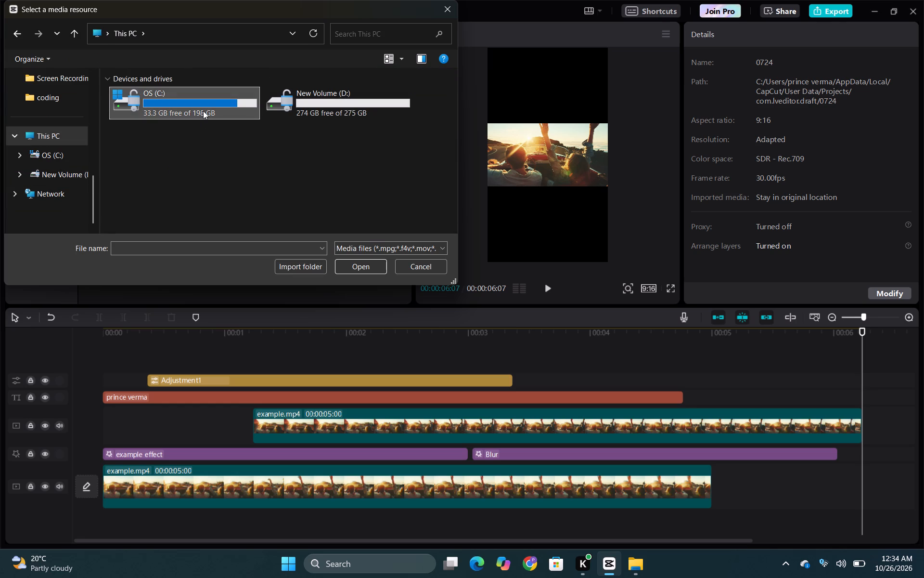
{"action": "left_click", "coordinate": [294, 100]}
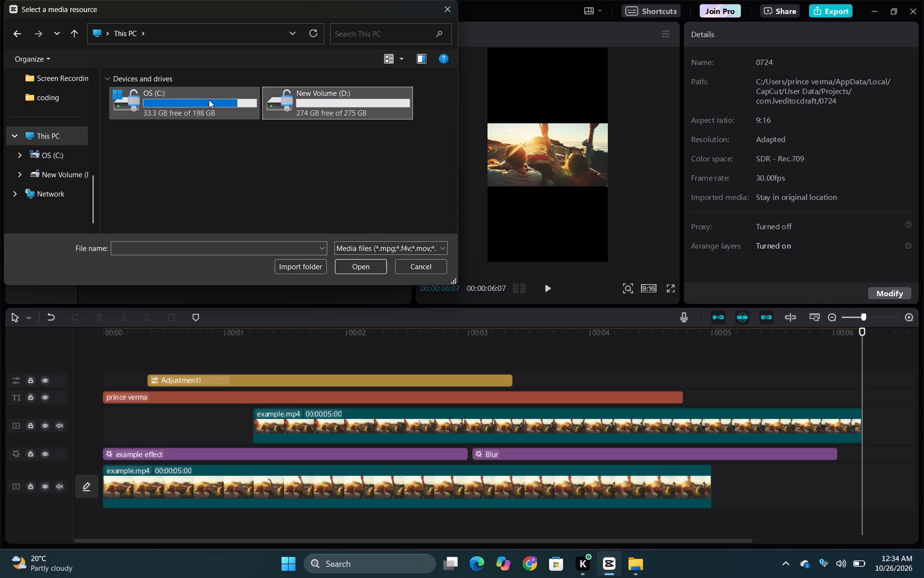
{"action": "left_click", "coordinate": [209, 100]}
{"action": "left_click", "coordinate": [22, 96]}
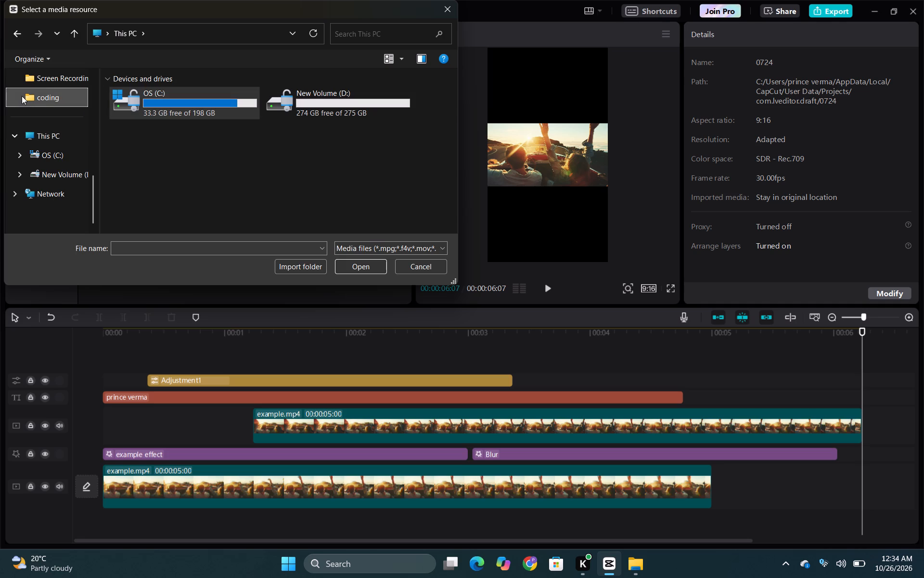
{"action": "left_click", "coordinate": [47, 86]}
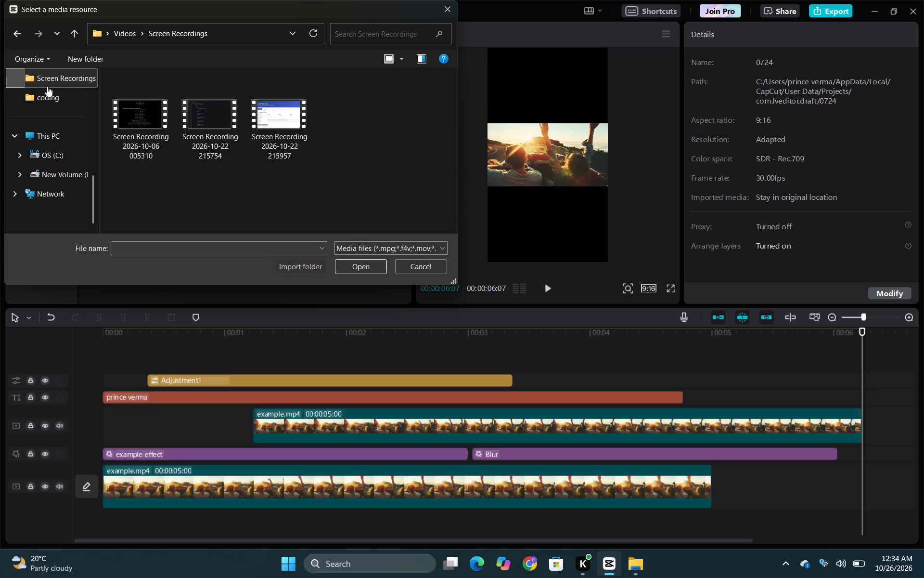
{"action": "double_click", "coordinate": [268, 122]}
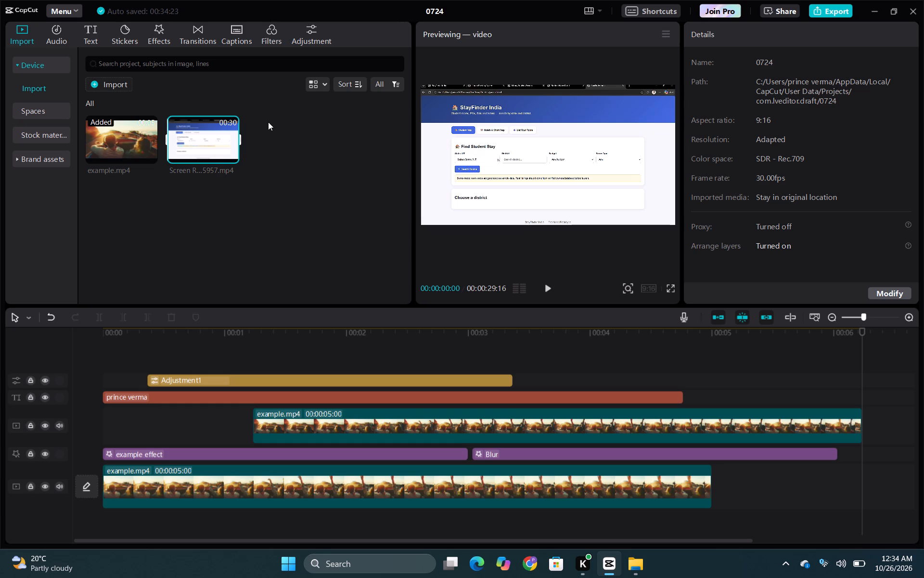
Play the imported screen recording in the preview to review its content.
{"action": "left_click", "coordinate": [548, 286]}
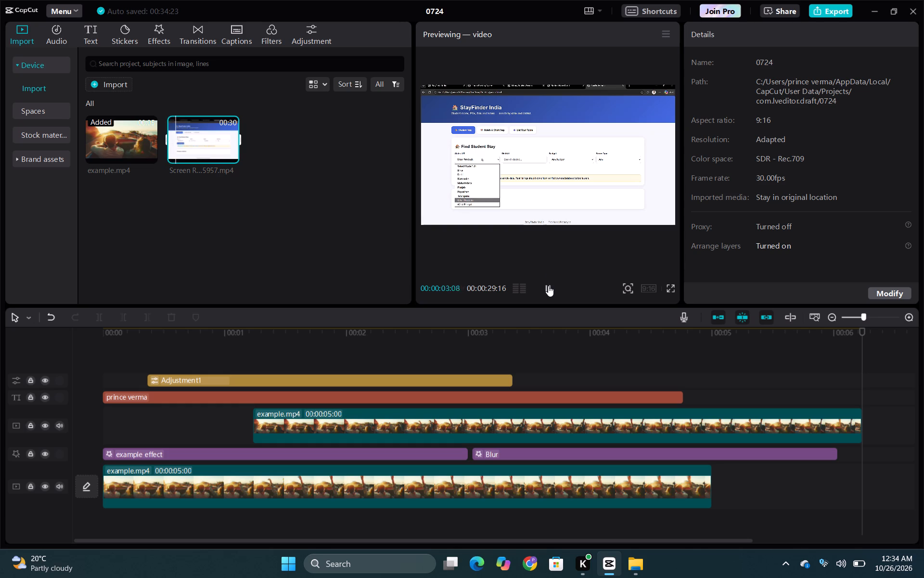
{"action": "left_click", "coordinate": [650, 289]}
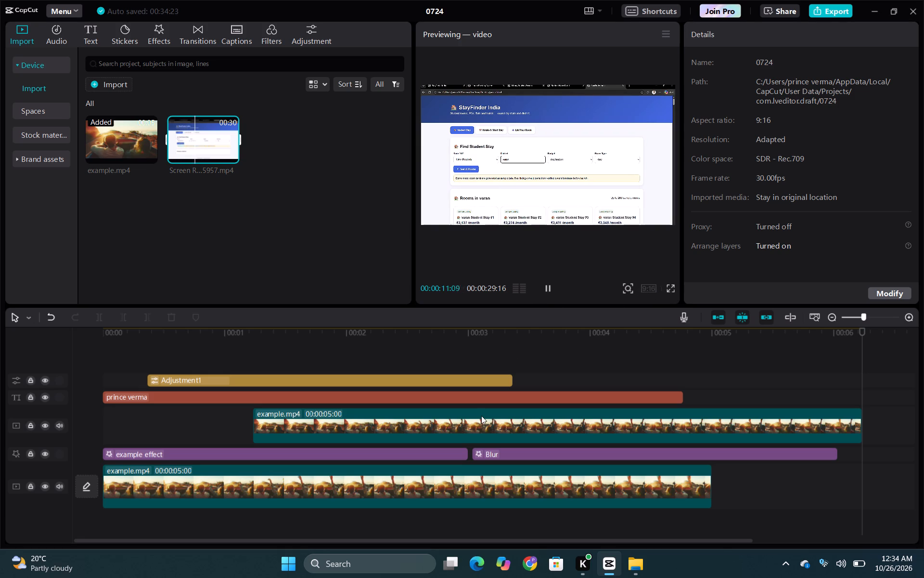
{"action": "scroll", "coordinate": [452, 418], "scroll_direction": "down", "scroll_amount": 1}
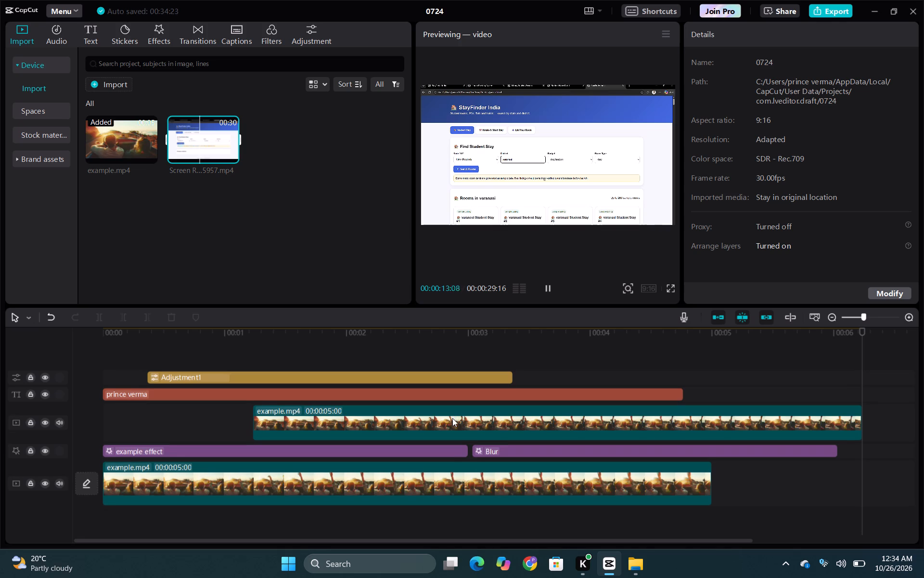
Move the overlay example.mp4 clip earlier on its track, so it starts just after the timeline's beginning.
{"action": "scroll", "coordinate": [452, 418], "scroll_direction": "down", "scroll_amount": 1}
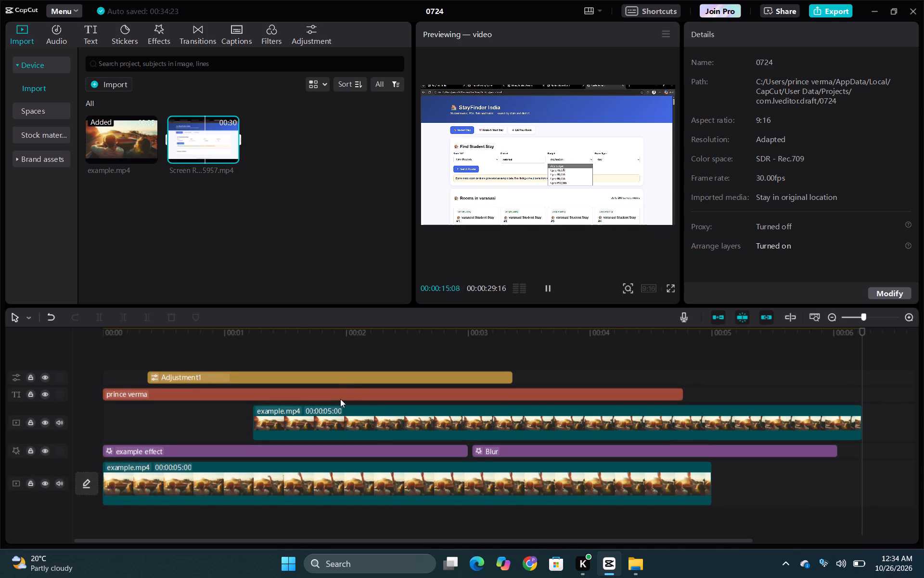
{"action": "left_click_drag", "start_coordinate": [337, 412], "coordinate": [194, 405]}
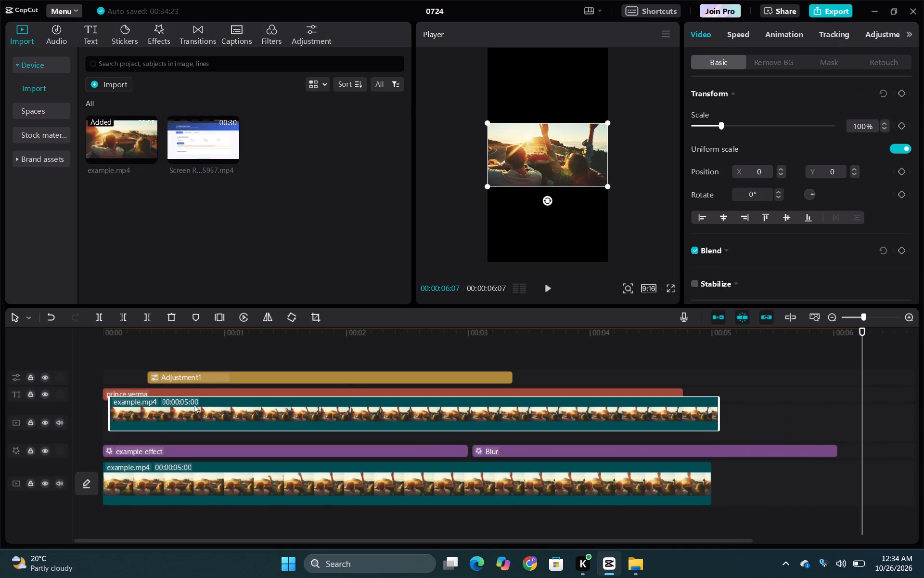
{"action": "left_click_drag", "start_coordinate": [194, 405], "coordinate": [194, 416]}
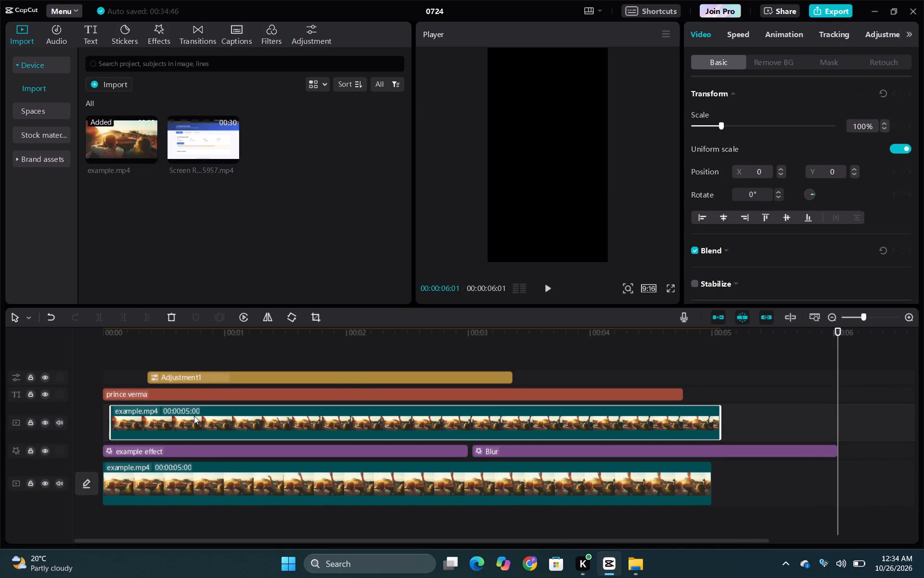
Add Screen Recording 2026-10-22 215957.mp4 to the timeline on a new top track starting at 00:00.
{"action": "scroll", "coordinate": [302, 427], "scroll_direction": "down", "scroll_amount": 2}
{"action": "left_click_drag", "start_coordinate": [218, 144], "coordinate": [78, 360]}
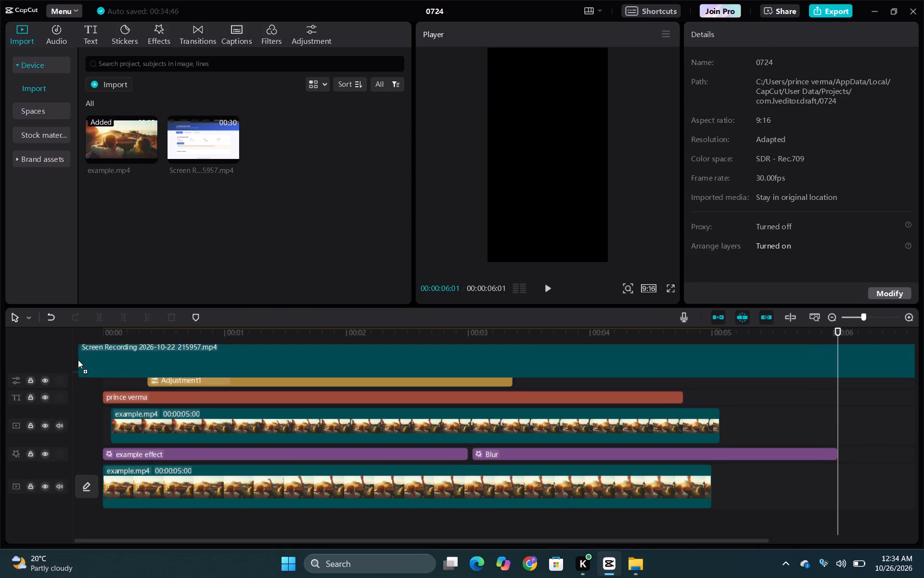
{"action": "left_click_drag", "start_coordinate": [78, 360], "coordinate": [78, 359]}
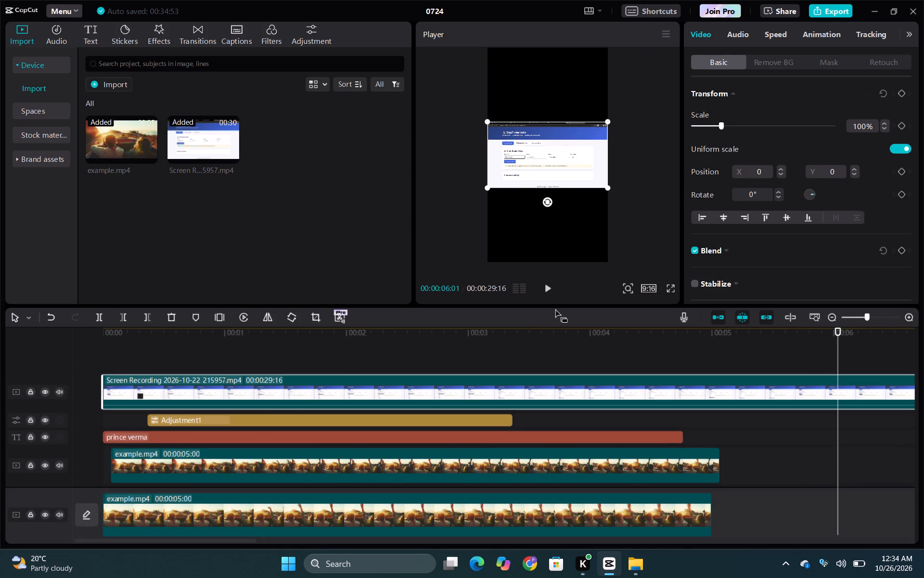
Set the project's aspect ratio to 16:9.
{"action": "left_click", "coordinate": [650, 285]}
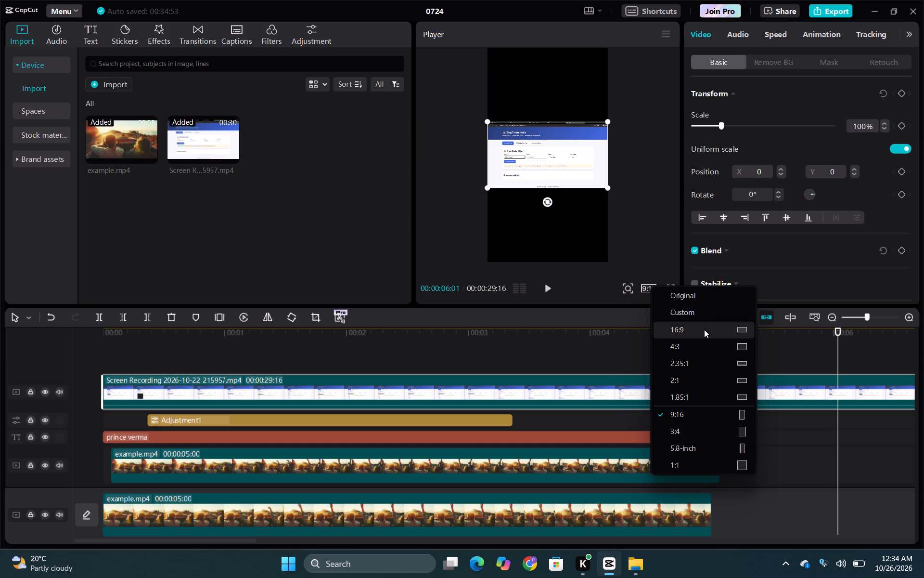
{"action": "left_click", "coordinate": [704, 329]}
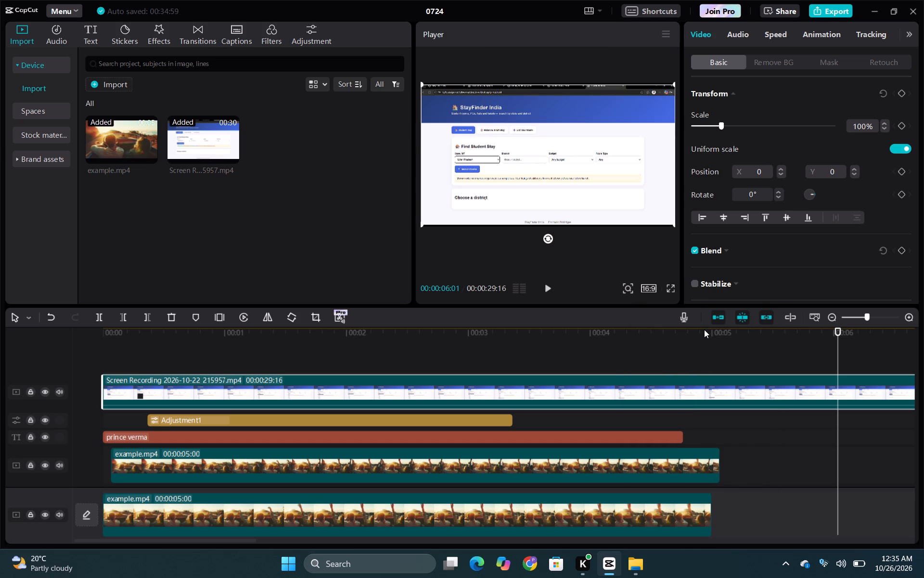
Delete the existing text clip and both example.mp4 clips from the timeline, keeping the screen recording.
{"action": "left_click", "coordinate": [279, 422]}
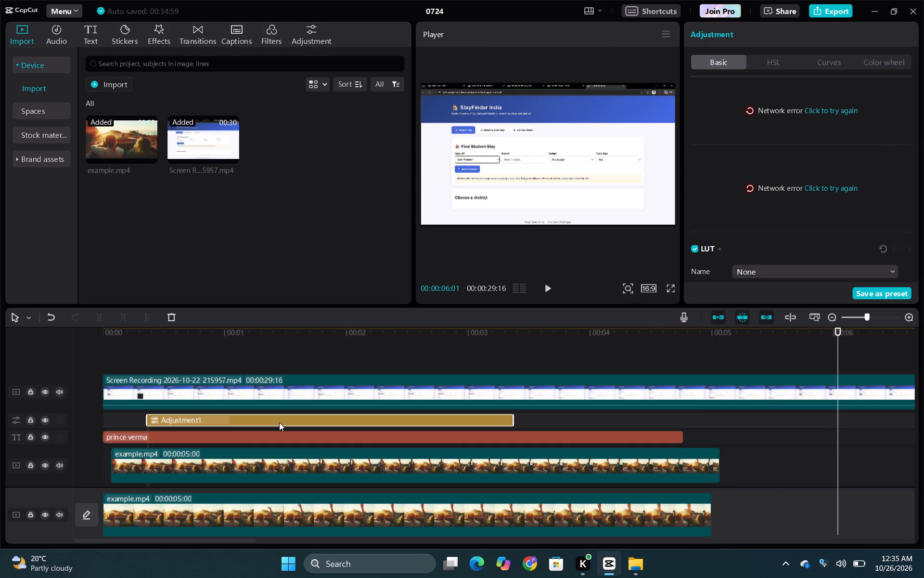
{"action": "left_click", "coordinate": [279, 422]}
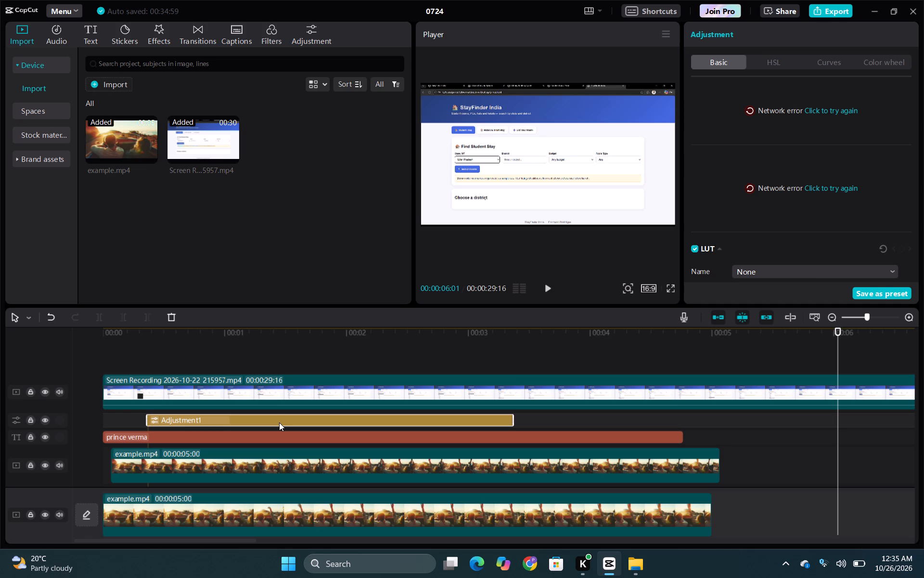
{"action": "left_click", "coordinate": [279, 422]}
{"action": "left_click", "coordinate": [279, 422]}
{"action": "left_click", "coordinate": [287, 432]}
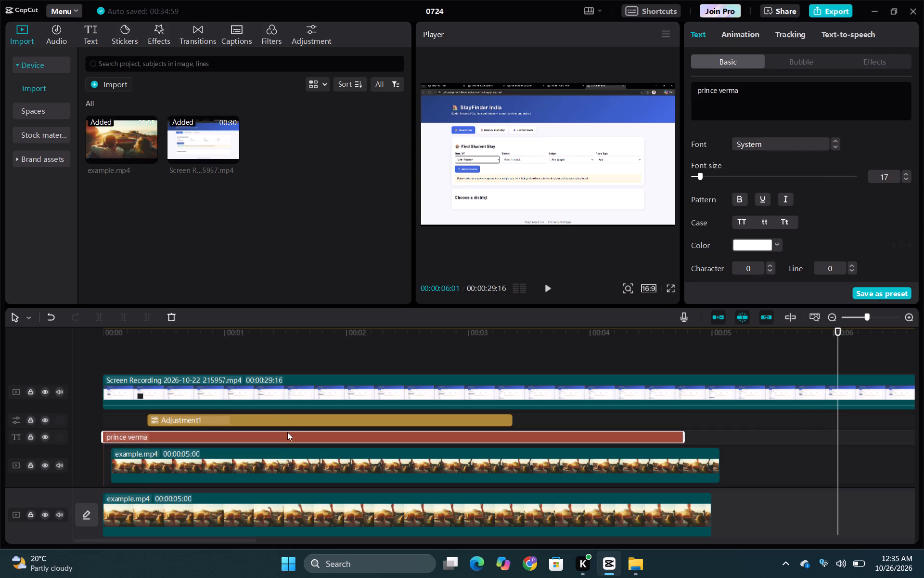
{"action": "key", "text": "Delete"}
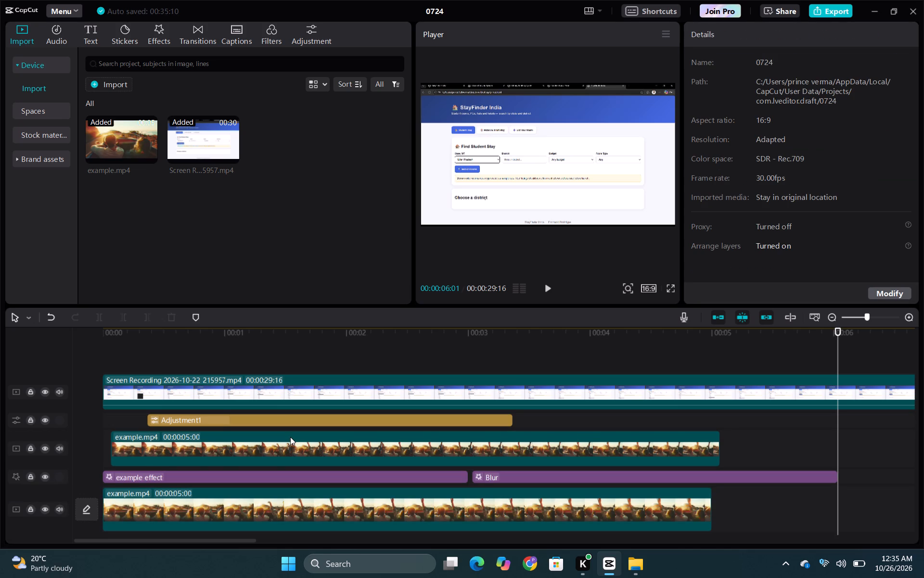
{"action": "left_click", "coordinate": [290, 444]}
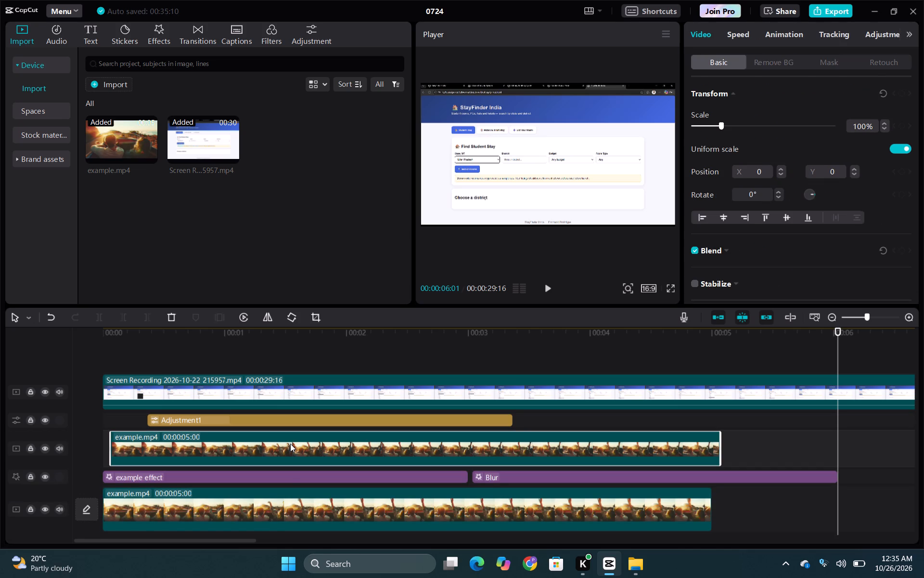
{"action": "key", "text": "Delete"}
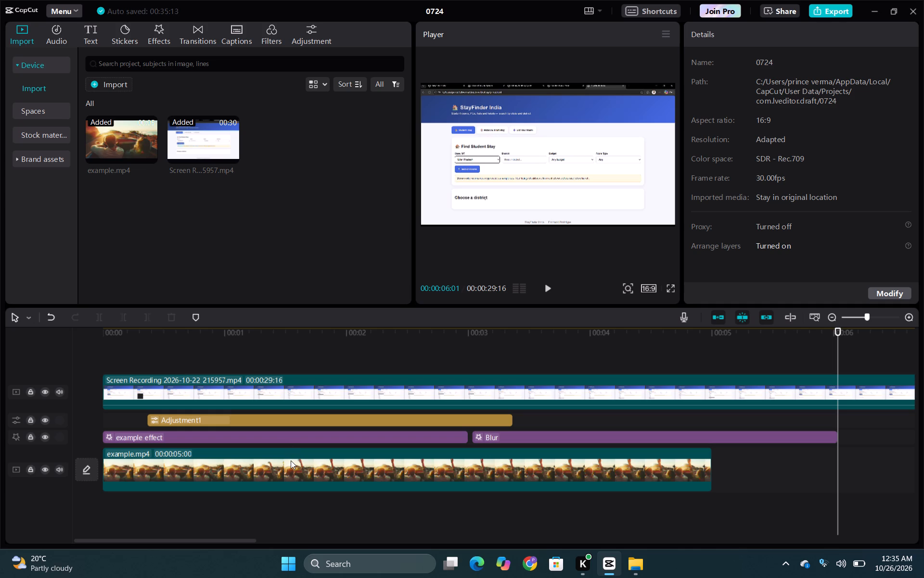
{"action": "left_click", "coordinate": [291, 460]}
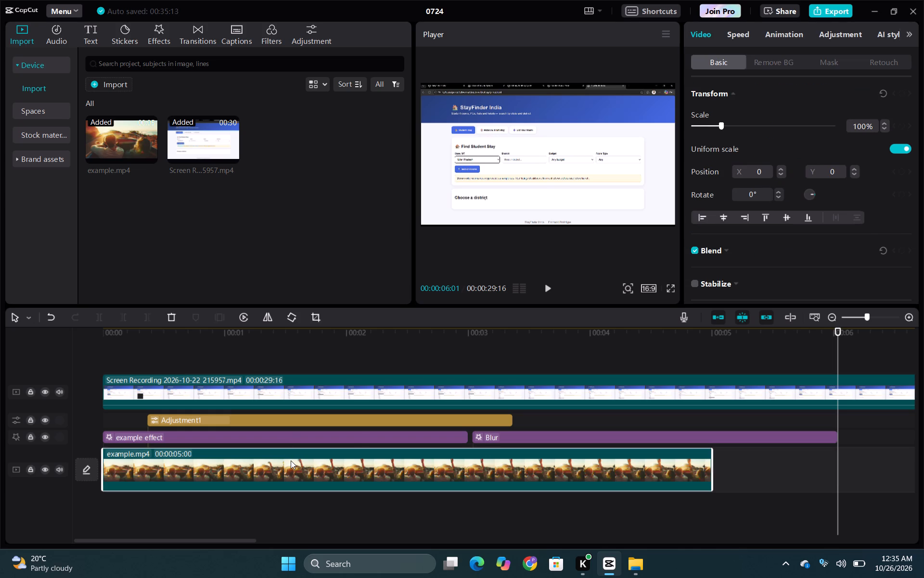
{"action": "key", "text": "Delete"}
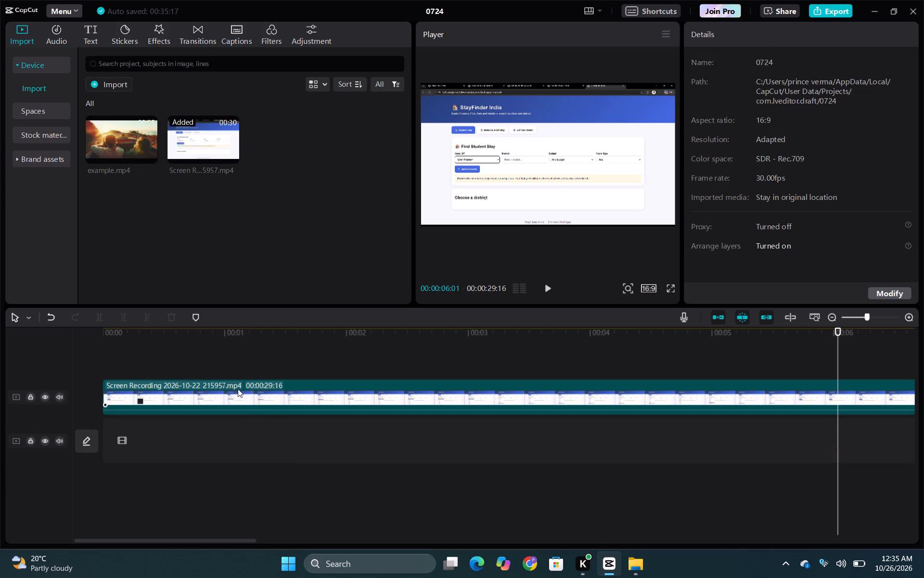
Add two default text clips above the screen recording, both starting at 00:00:06:01.
{"action": "left_click", "coordinate": [238, 389]}
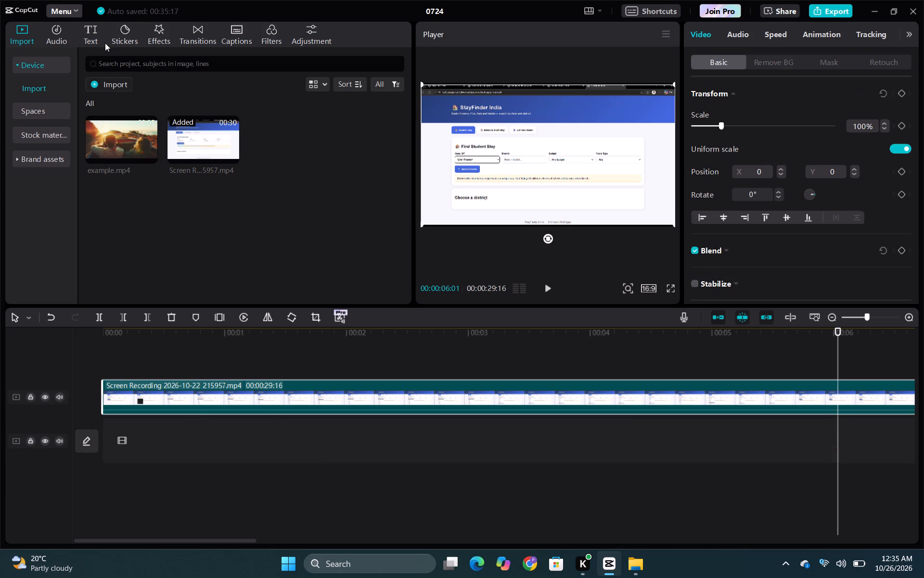
{"action": "left_click", "coordinate": [96, 37]}
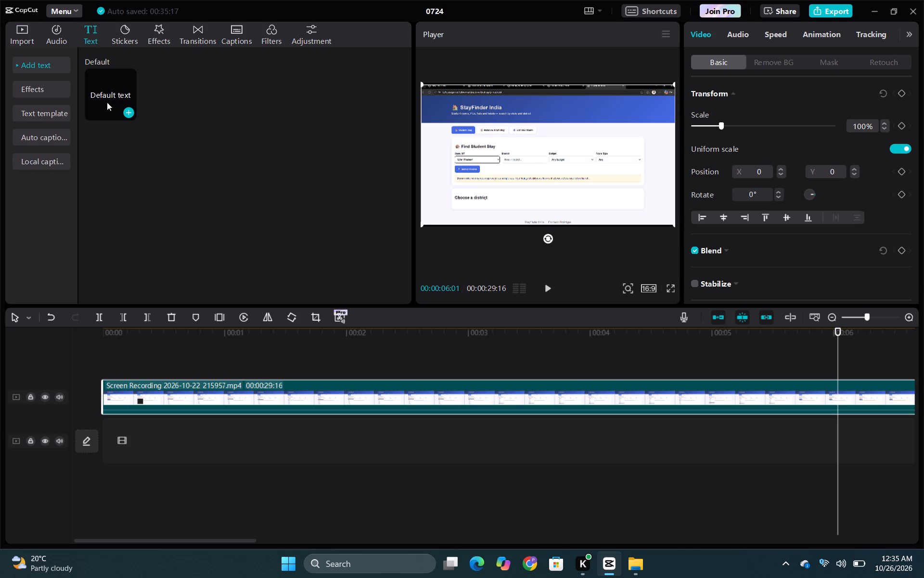
{"action": "left_click", "coordinate": [129, 110]}
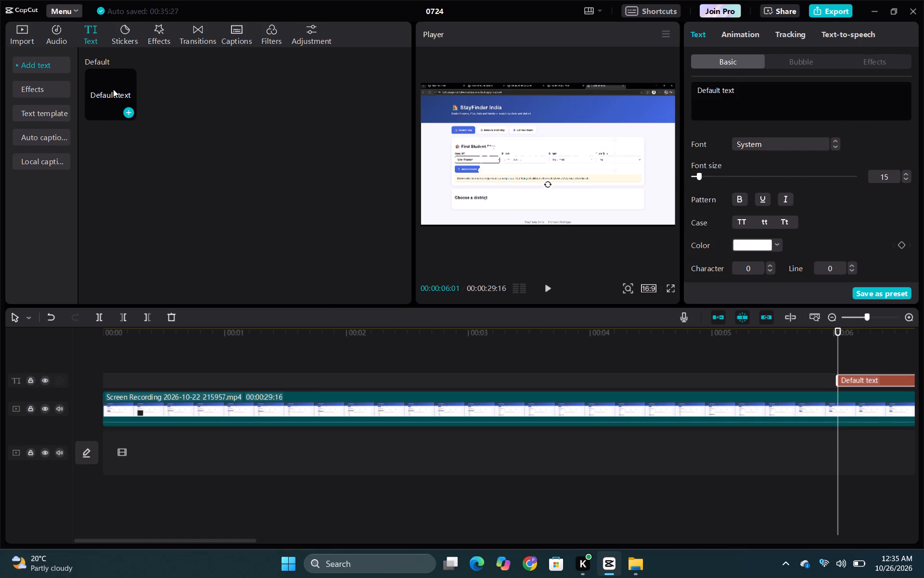
{"action": "left_click", "coordinate": [113, 89]}
{"action": "left_click", "coordinate": [130, 111]}
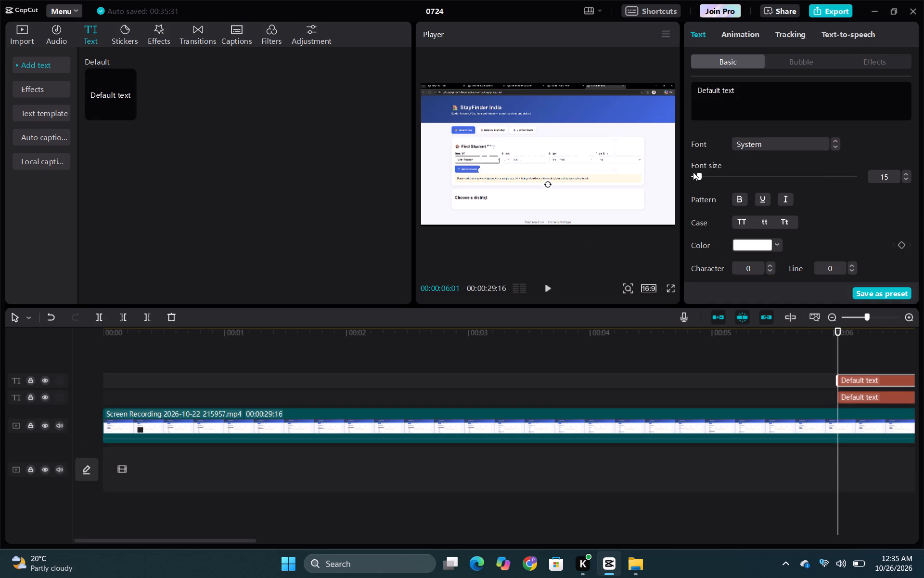
Set the top text clip's font size to 29 and make it bold.
{"action": "left_click", "coordinate": [706, 174]}
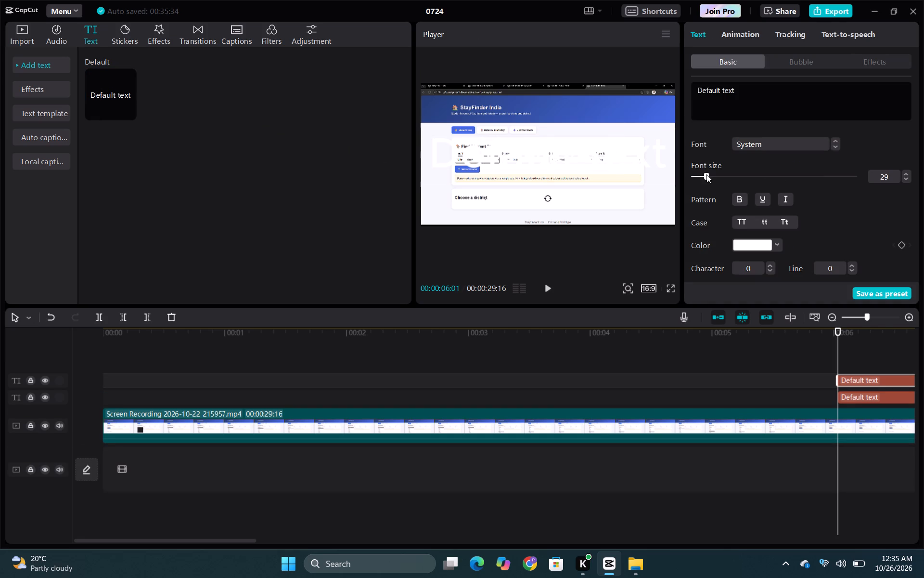
{"action": "left_click", "coordinate": [736, 200]}
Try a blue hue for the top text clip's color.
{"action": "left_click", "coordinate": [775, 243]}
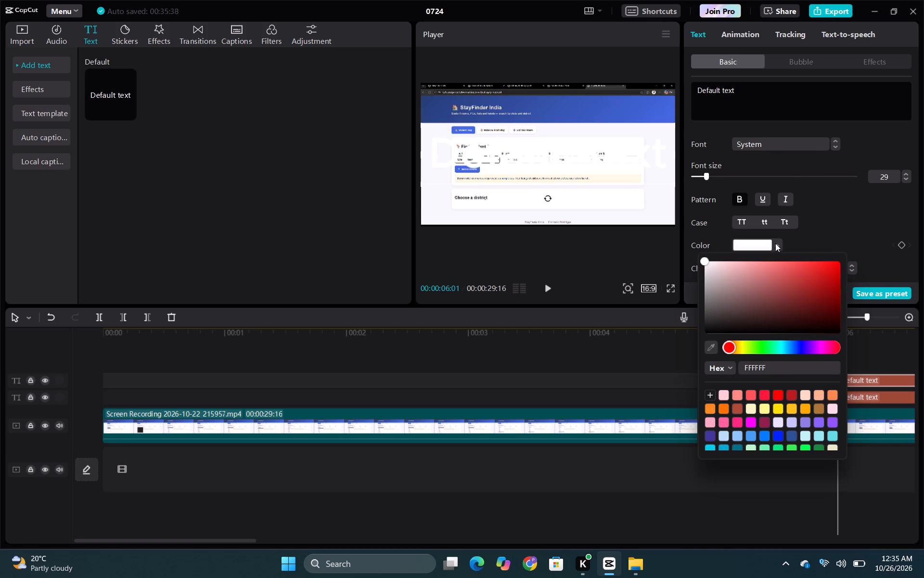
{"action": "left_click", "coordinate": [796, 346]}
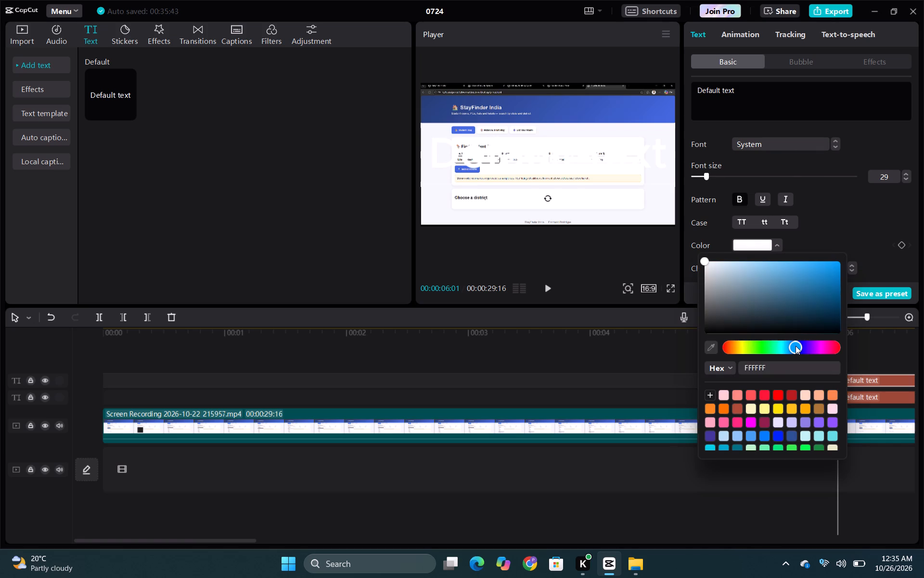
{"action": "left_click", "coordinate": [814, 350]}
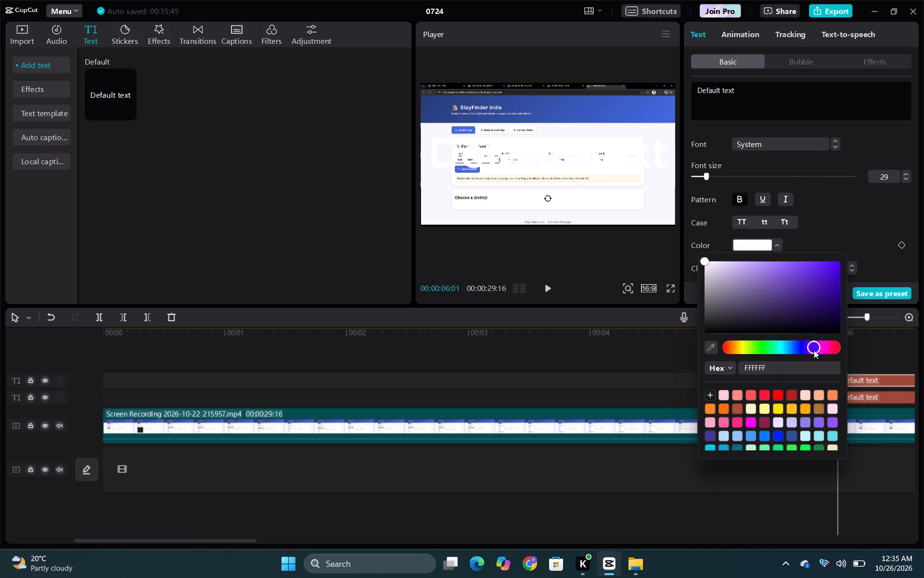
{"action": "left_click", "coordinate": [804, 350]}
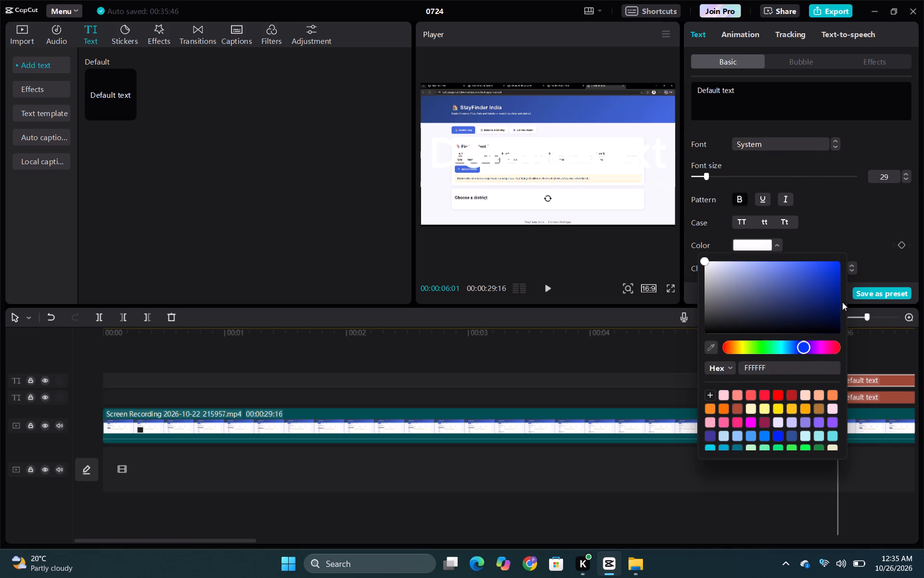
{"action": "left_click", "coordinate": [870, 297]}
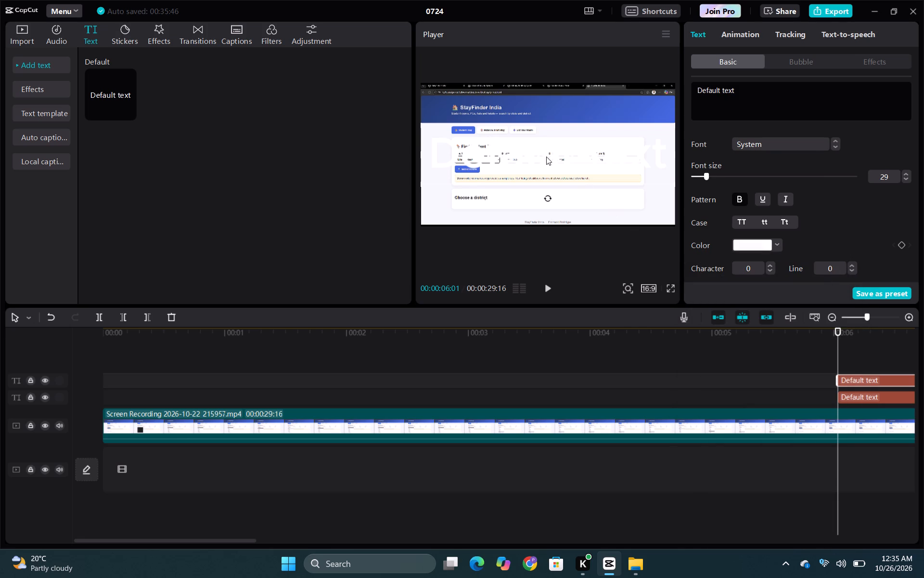
Edit the top text clip directly in the player and remove the letters "Defa" from its start.
{"action": "left_click", "coordinate": [533, 149]}
{"action": "double_click", "coordinate": [533, 149]}
{"action": "left_click", "coordinate": [533, 149]}
{"action": "key", "text": "BackSpace"}
{"action": "key", "text": "BackSpace"}
{"action": "key", "text": "BackSpace"}
{"action": "key", "text": "BackSpace"}
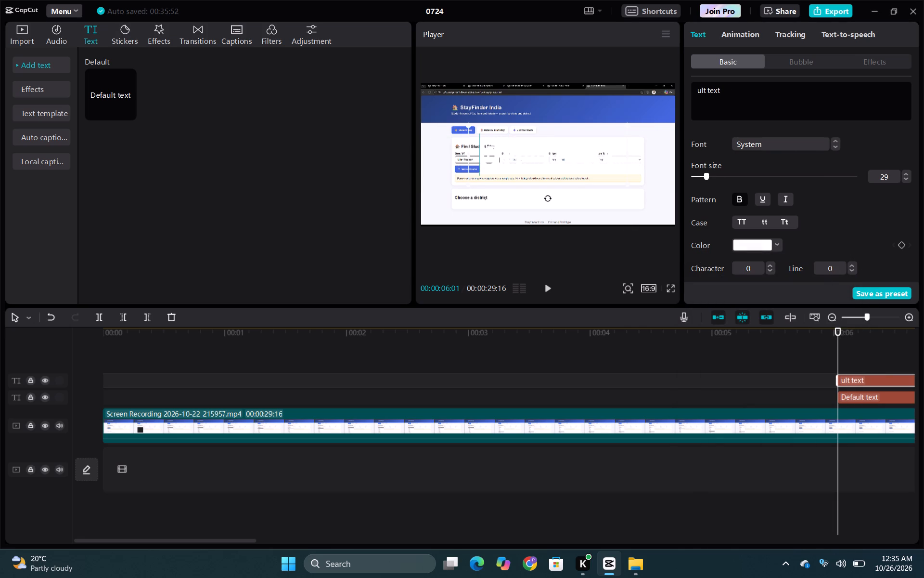
Set the top text clip's color to the light pink preset FFCDD2.
{"action": "left_click", "coordinate": [776, 243]}
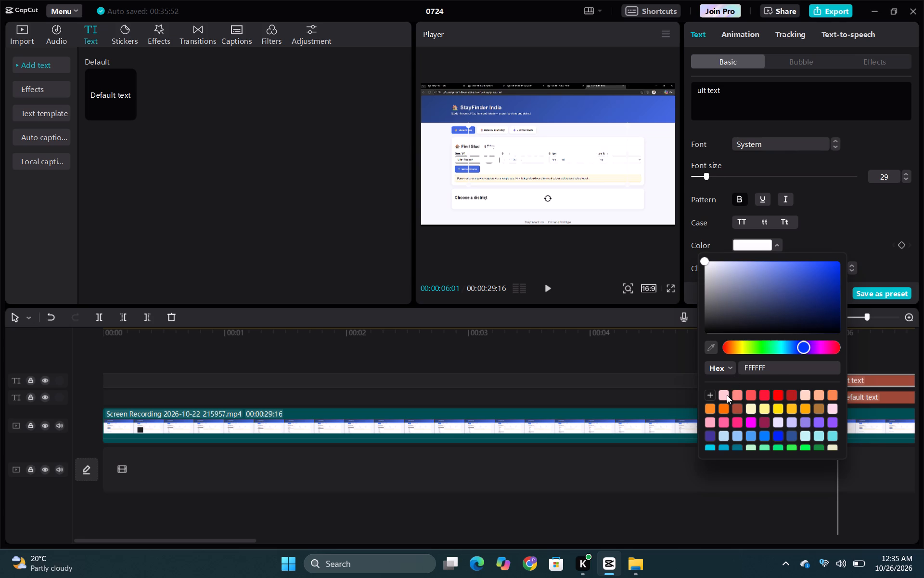
{"action": "left_click", "coordinate": [727, 395]}
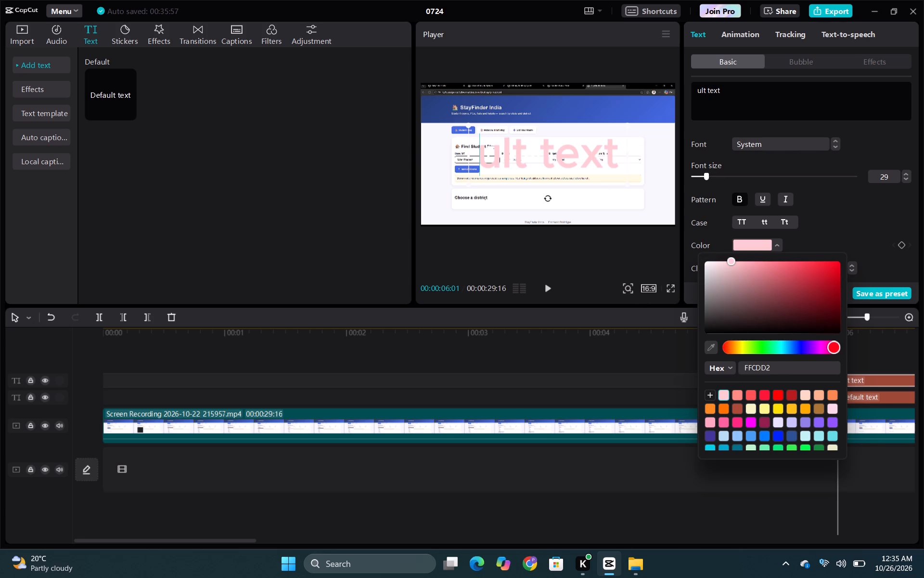
Replace the remaining letters of the top text clip with "room finder" directly in the player.
{"action": "left_click", "coordinate": [621, 160]}
{"action": "key", "text": "BackSpace"}
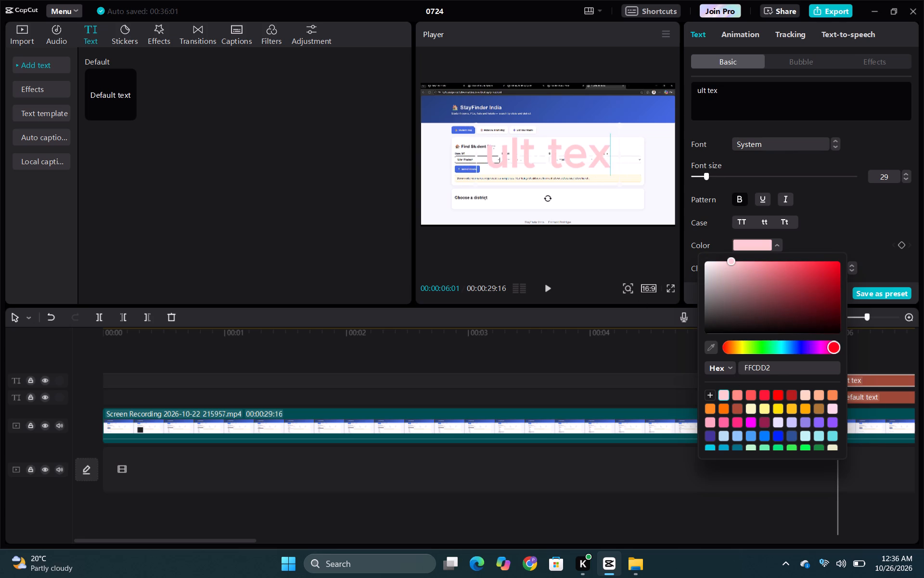
{"action": "key", "text": "BackSpace"}
{"action": "key", "text": "BackSpace"}
{"action": "key", "text": "BackSpace"}
{"action": "key", "text": "BackSpace"}
{"action": "key", "text": "BackSpace"}
{"action": "key", "text": "BackSpace"}
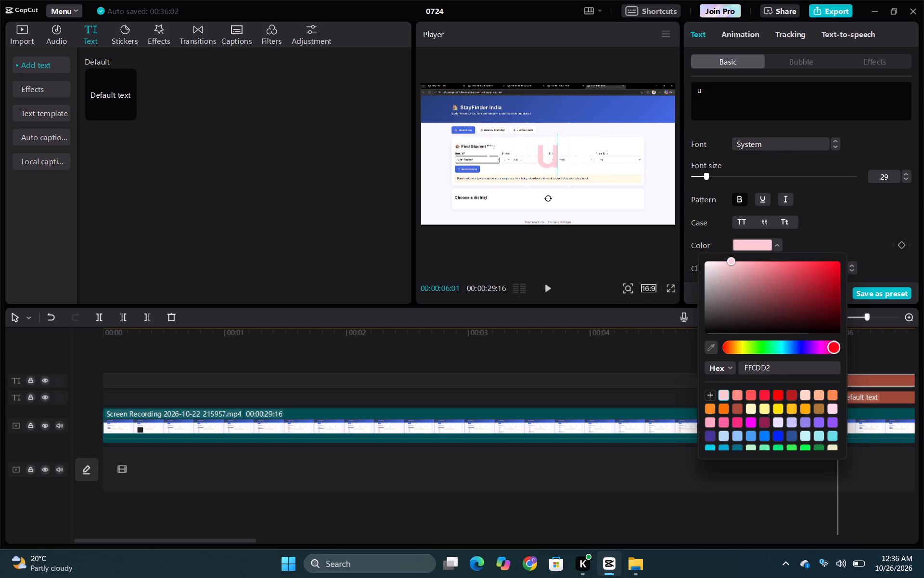
{"action": "key", "text": "BackSpace"}
{"action": "type", "text": "roo,"}
{"action": "key", "text": "BackSpace"}
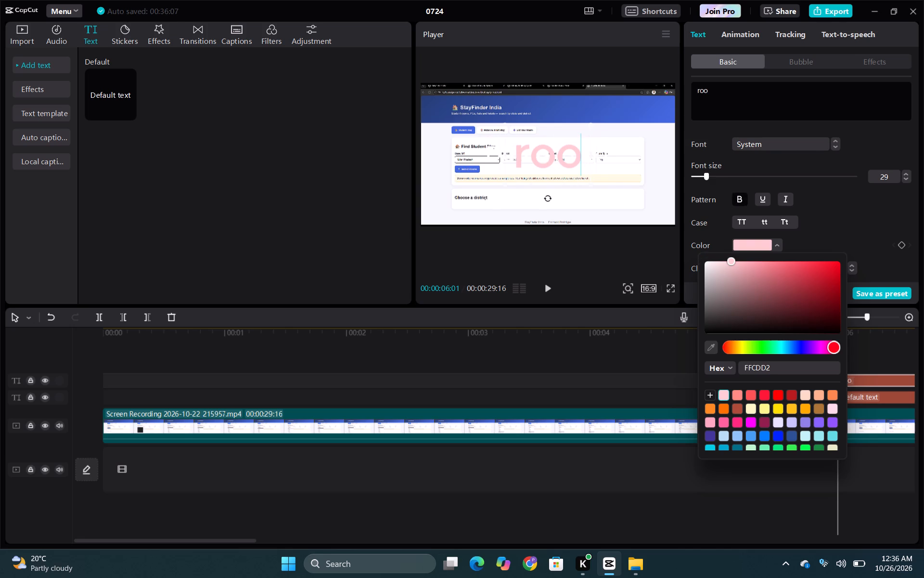
{"action": "key", "text": "m"}
{"action": "key", "text": "space"}
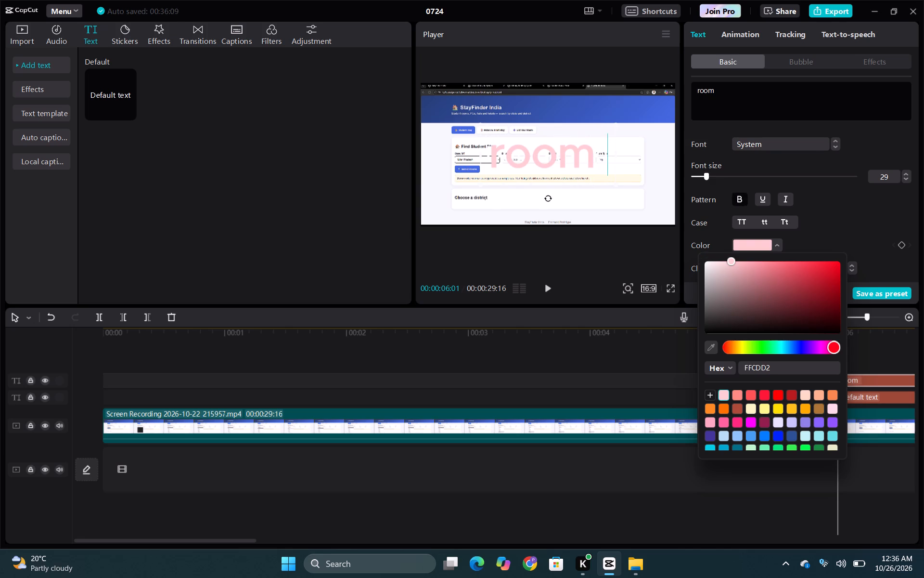
{"action": "type", "text": "find"}
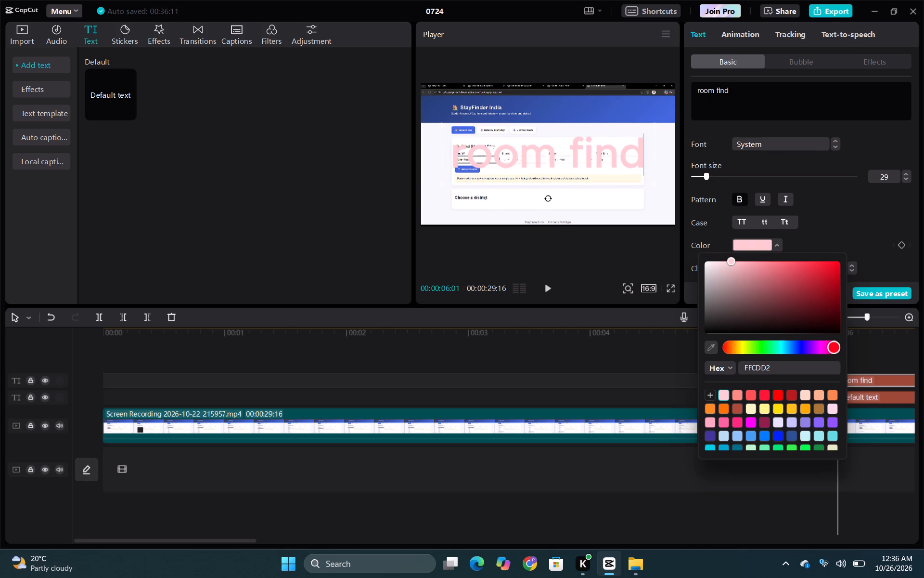
{"action": "type", "text": "er"}
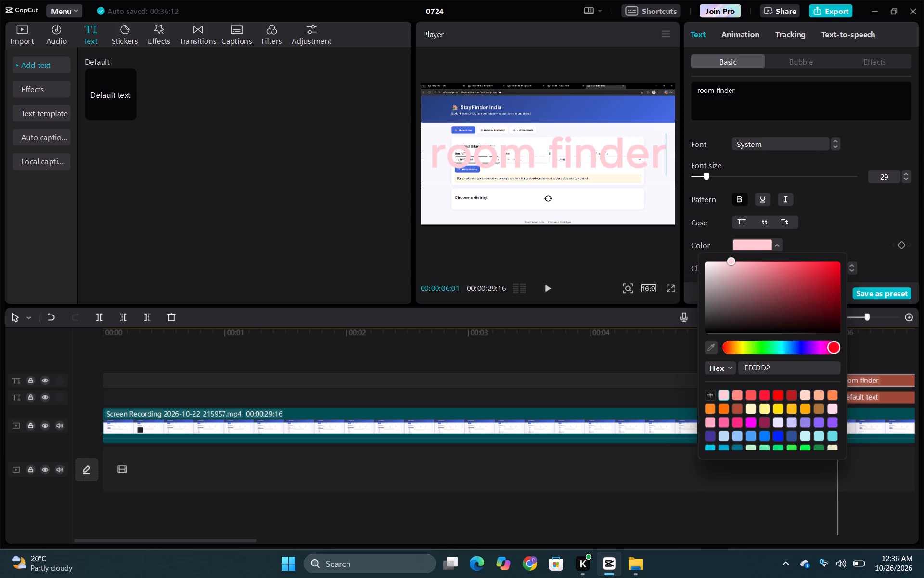
{"action": "left_click", "coordinate": [631, 252]}
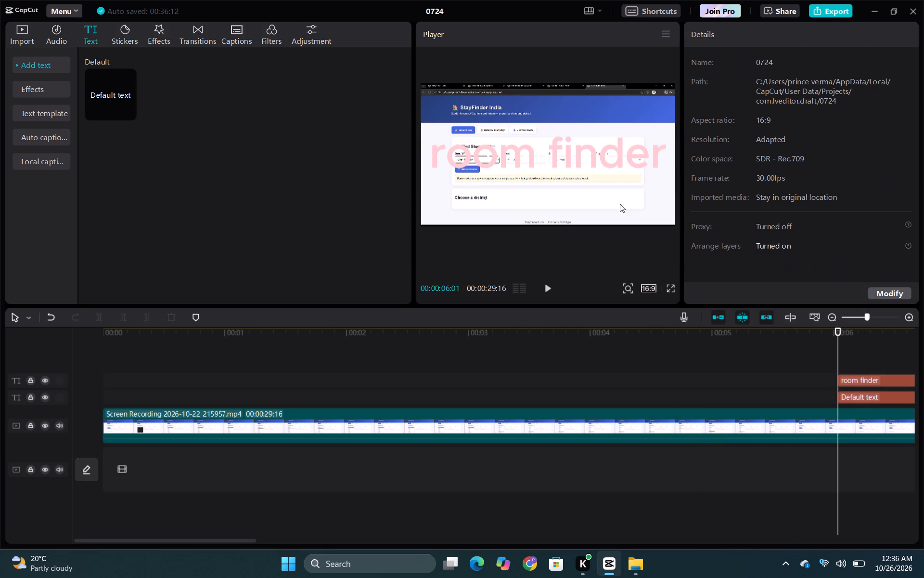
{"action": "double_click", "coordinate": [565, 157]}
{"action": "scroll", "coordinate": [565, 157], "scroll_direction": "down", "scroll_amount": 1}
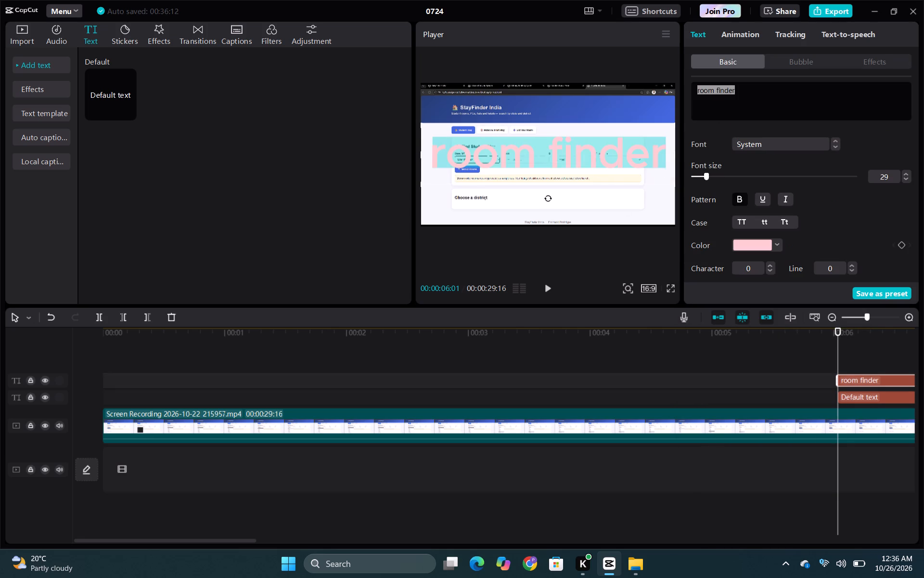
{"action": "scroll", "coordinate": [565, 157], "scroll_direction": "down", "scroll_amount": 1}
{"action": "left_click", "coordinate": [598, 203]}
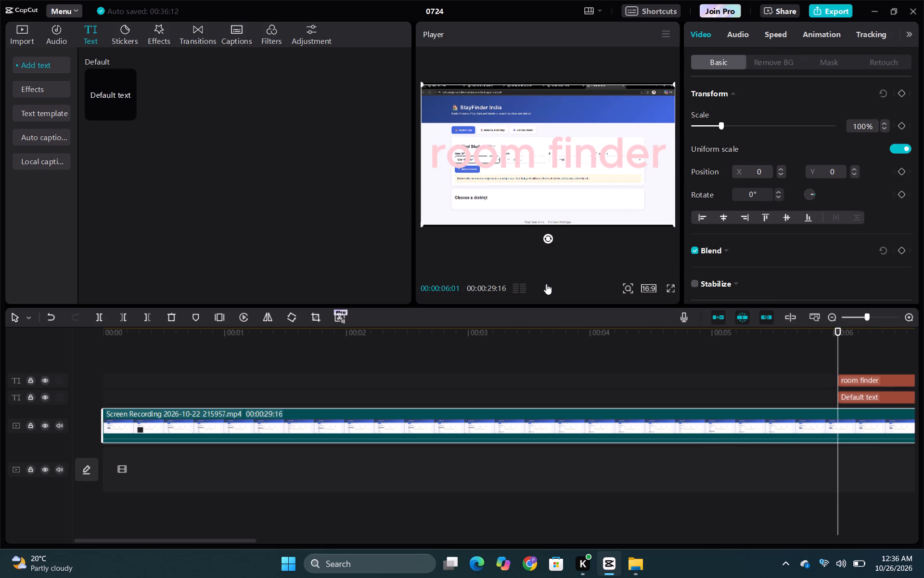
Open the effects library to browse effects for the video.
{"action": "left_click", "coordinate": [158, 33]}
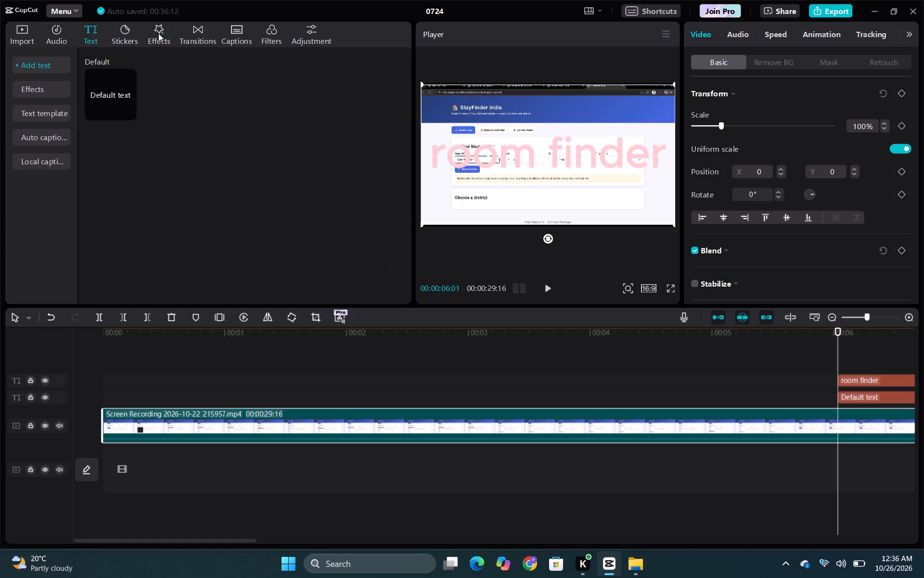
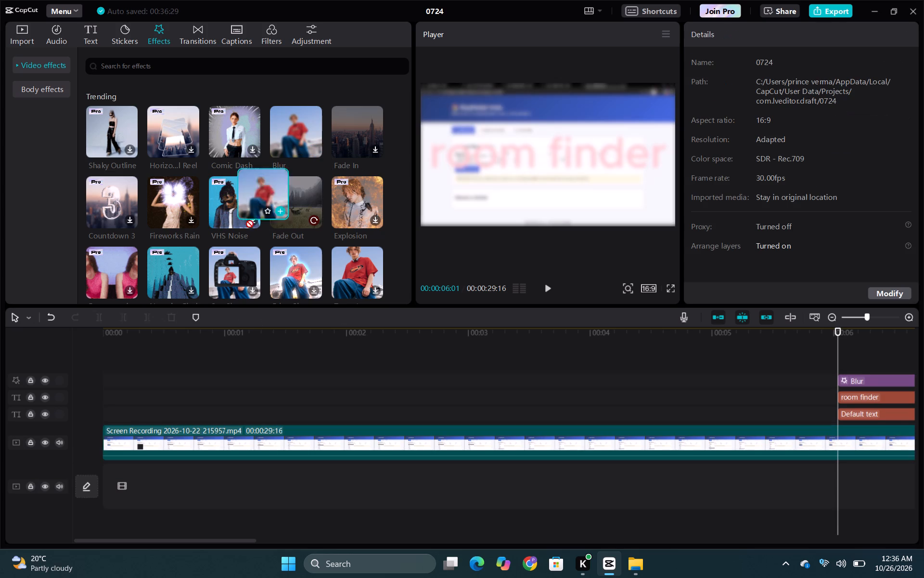
Add the Blur video effect on its own track above the screen recording, at the start of the timeline.
{"action": "left_click_drag", "start_coordinate": [246, 220], "coordinate": [108, 423]}
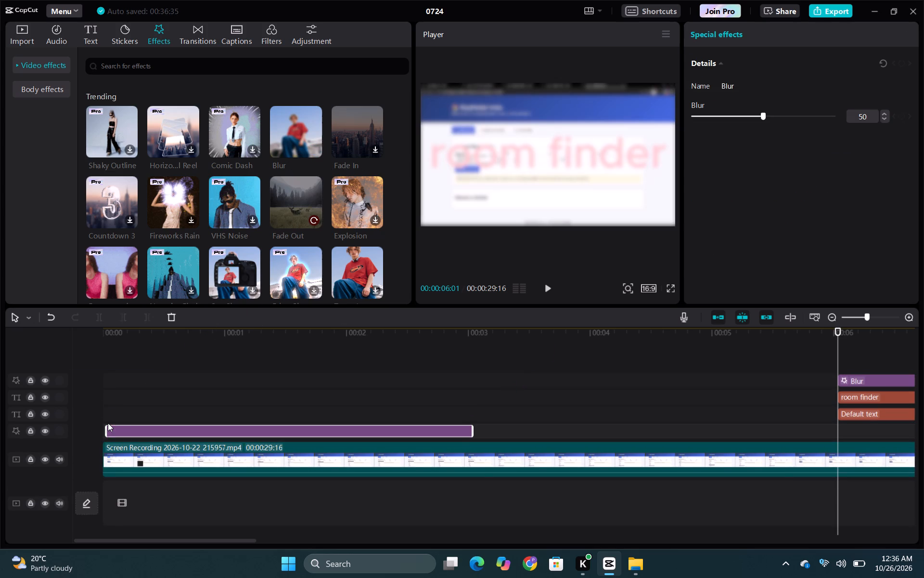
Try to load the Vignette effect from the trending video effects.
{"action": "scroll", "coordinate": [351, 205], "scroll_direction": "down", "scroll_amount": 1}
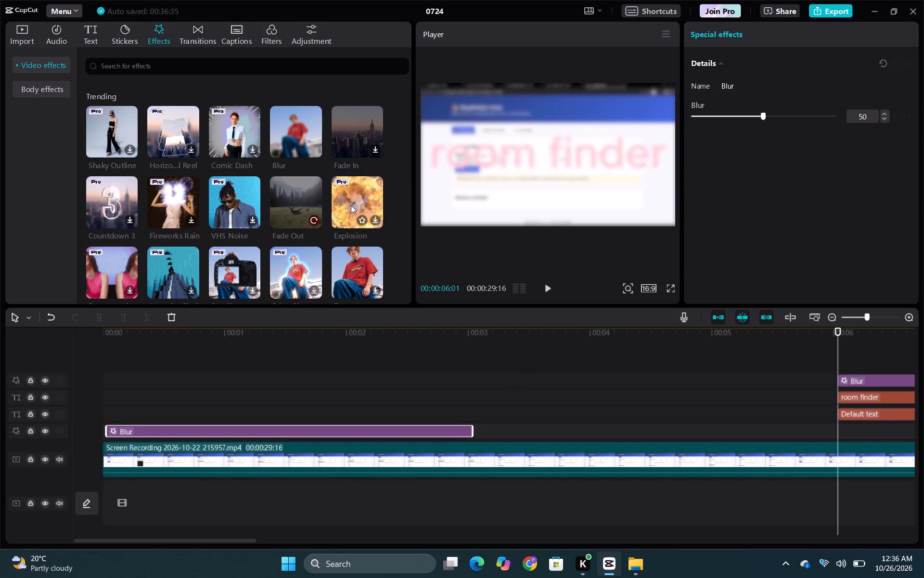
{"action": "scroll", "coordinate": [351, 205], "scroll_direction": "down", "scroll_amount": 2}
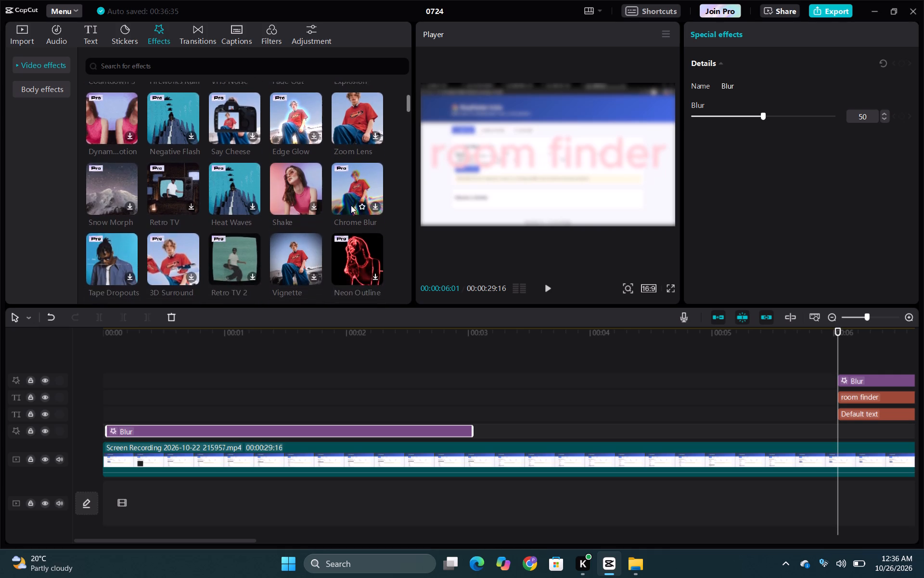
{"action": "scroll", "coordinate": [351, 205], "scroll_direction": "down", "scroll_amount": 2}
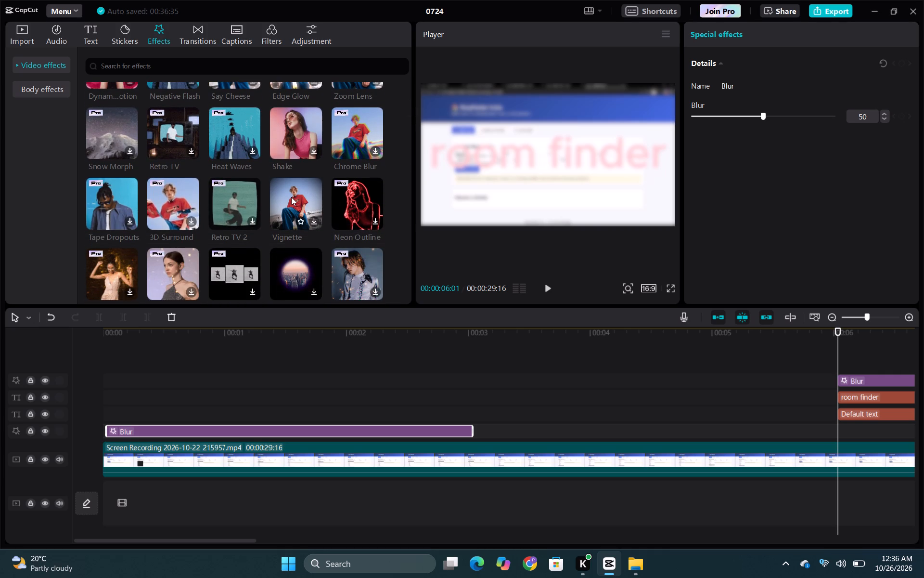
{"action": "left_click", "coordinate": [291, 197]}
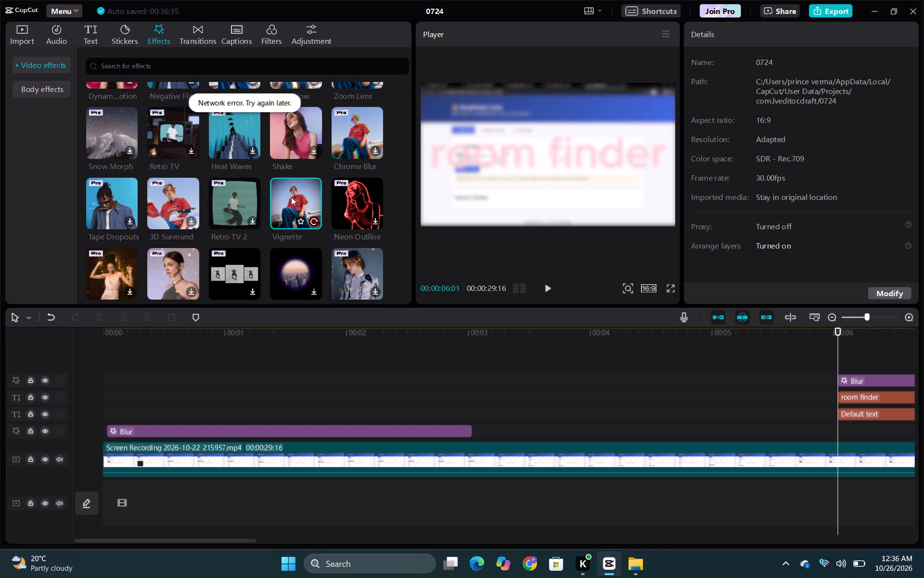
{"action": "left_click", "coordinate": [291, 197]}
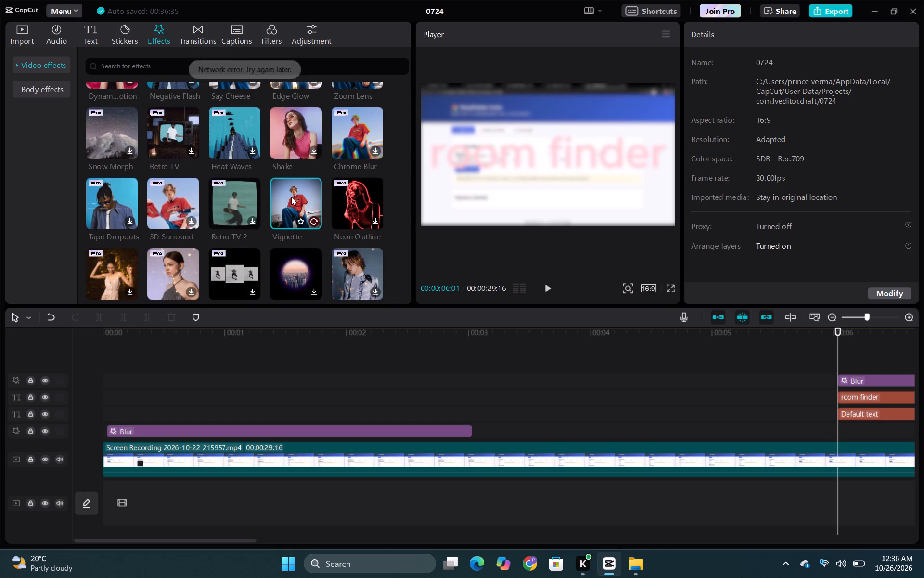
Browse further through the trending video effects for another one to use.
{"action": "scroll", "coordinate": [291, 197], "scroll_direction": "down", "scroll_amount": 1}
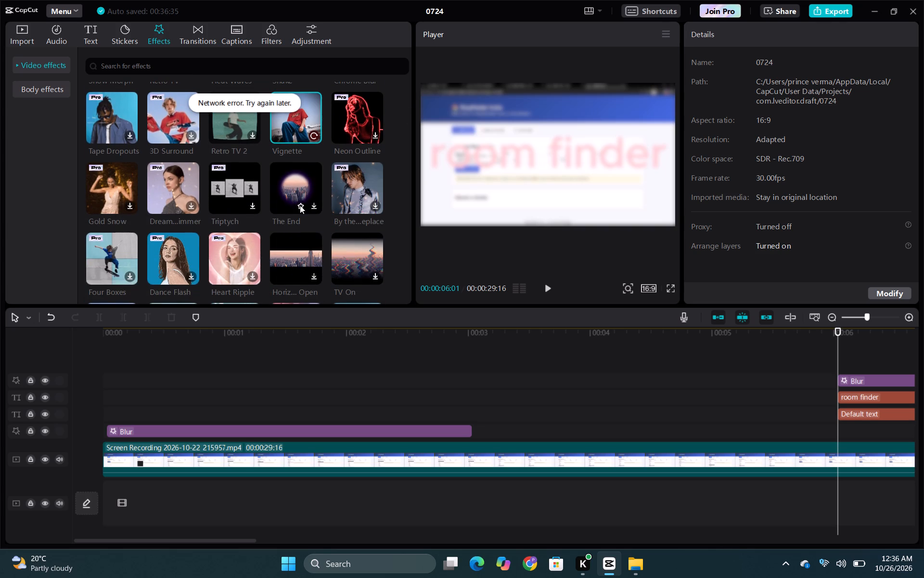
{"action": "scroll", "coordinate": [300, 205], "scroll_direction": "down", "scroll_amount": 2}
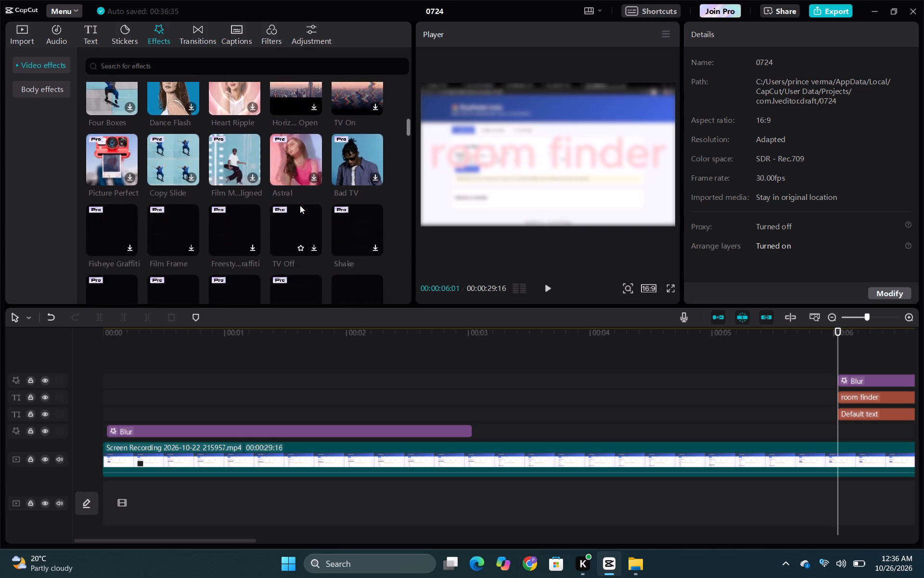
{"action": "scroll", "coordinate": [300, 205], "scroll_direction": "down", "scroll_amount": 4}
{"action": "scroll", "coordinate": [300, 205], "scroll_direction": "up", "scroll_amount": 3}
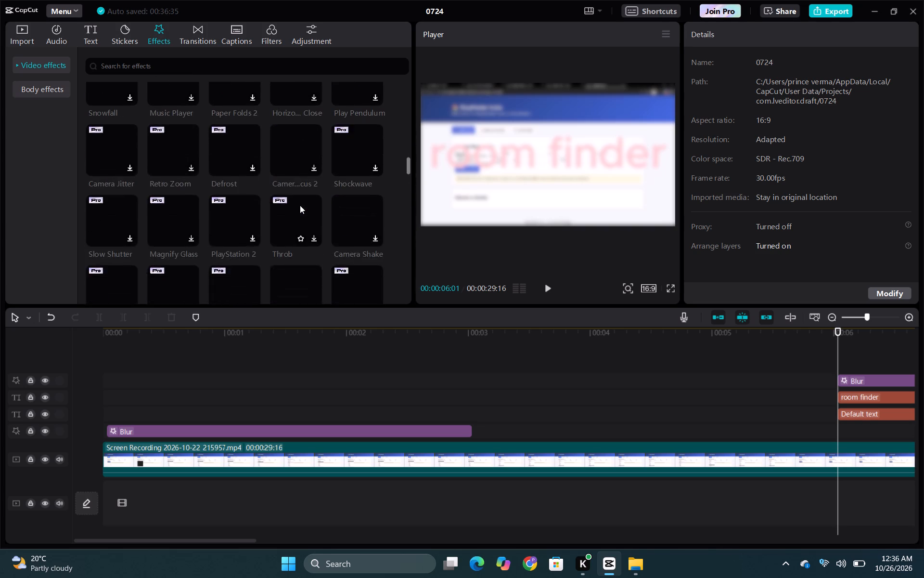
{"action": "scroll", "coordinate": [300, 205], "scroll_direction": "up", "scroll_amount": 2}
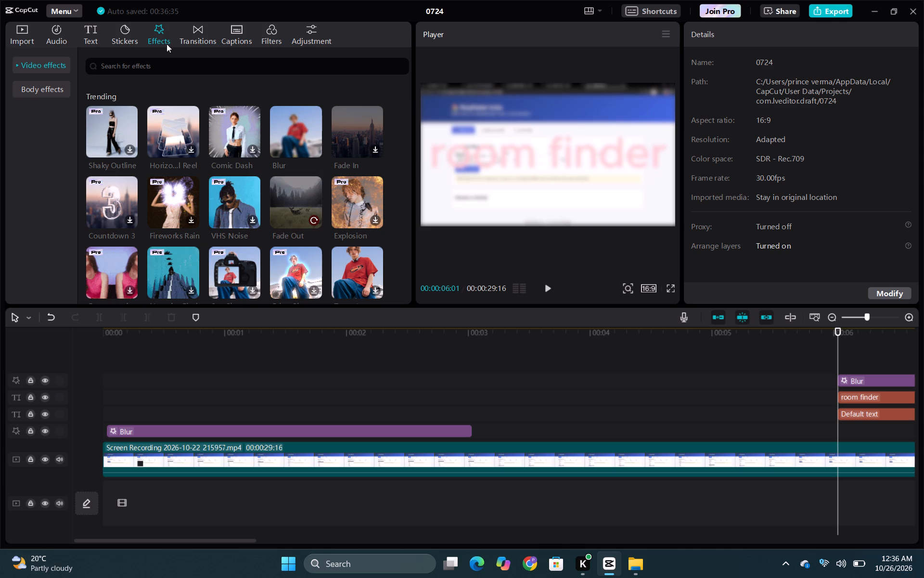
Check the transitions and filters libraries for items to use in the video.
{"action": "left_click", "coordinate": [192, 34]}
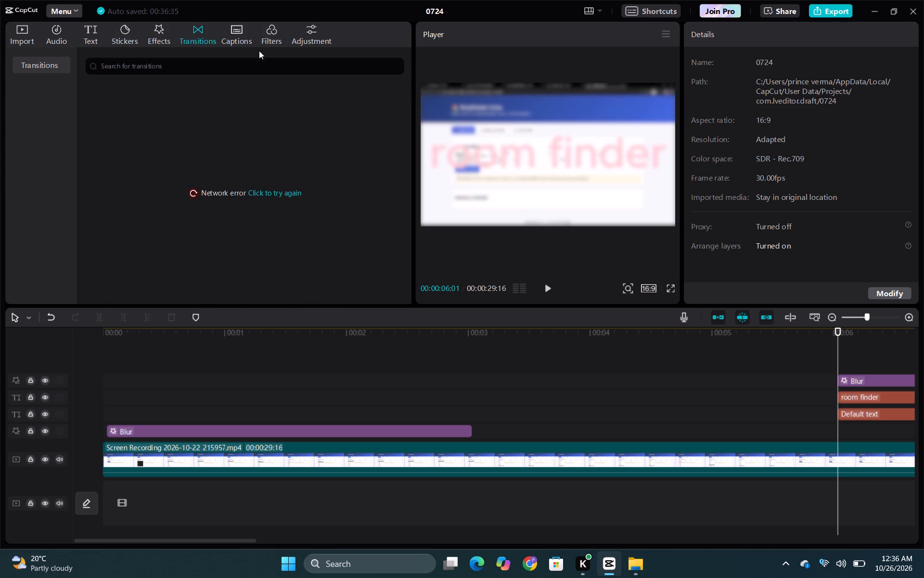
{"action": "left_click", "coordinate": [258, 45]}
{"action": "left_click", "coordinate": [279, 39]}
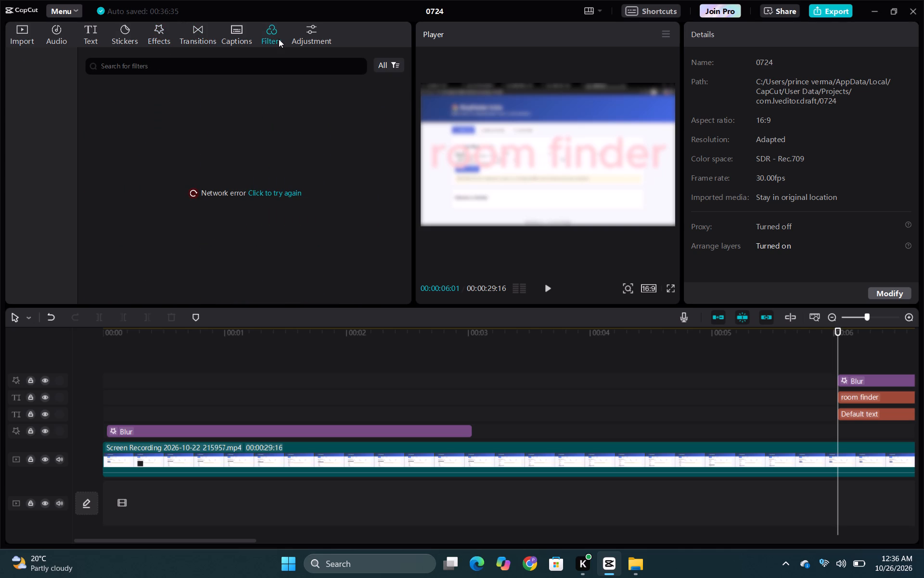
{"action": "left_click", "coordinate": [268, 65]}
Add a custom adjustment layer to the timeline on its own track, starting at about 2.9 seconds.
{"action": "left_click", "coordinate": [307, 40]}
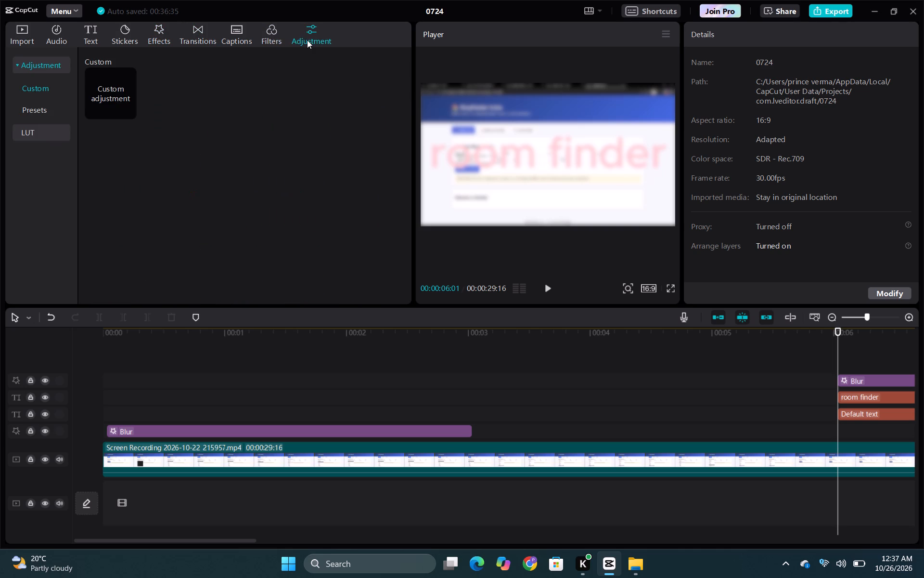
{"action": "left_click", "coordinate": [122, 101]}
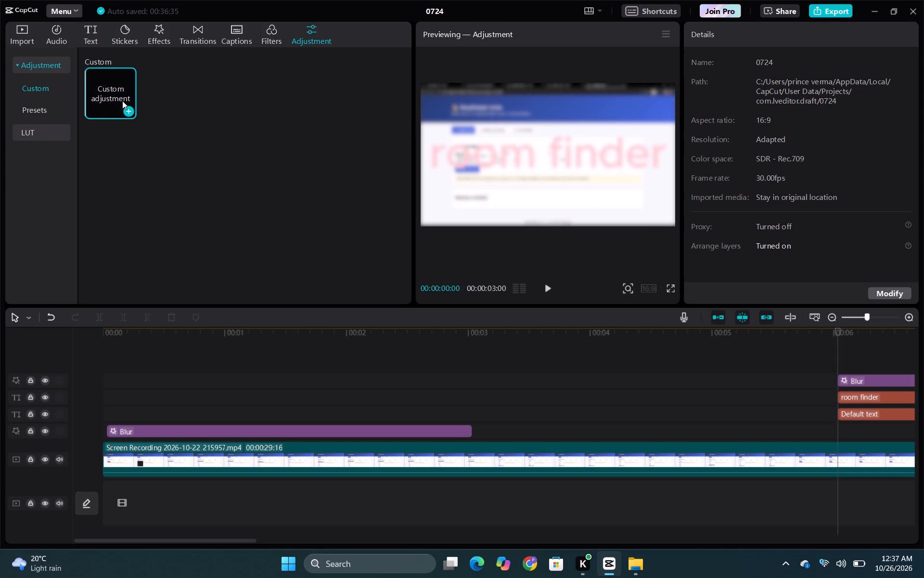
{"action": "left_click_drag", "start_coordinate": [122, 101], "coordinate": [452, 419]}
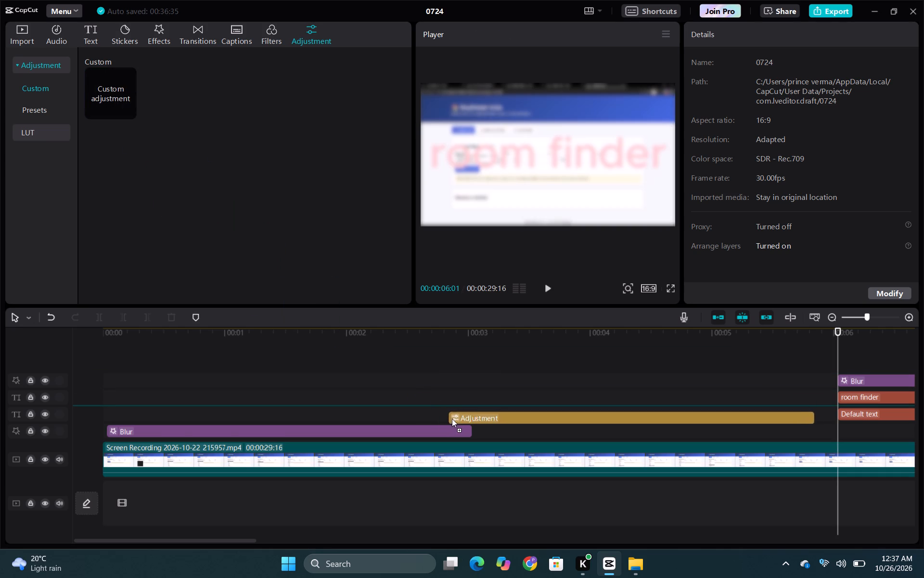
{"action": "left_click_drag", "start_coordinate": [452, 419], "coordinate": [452, 419]}
Play the video through to the end and examine the timeline along the screen recording.
{"action": "left_click", "coordinate": [545, 296]}
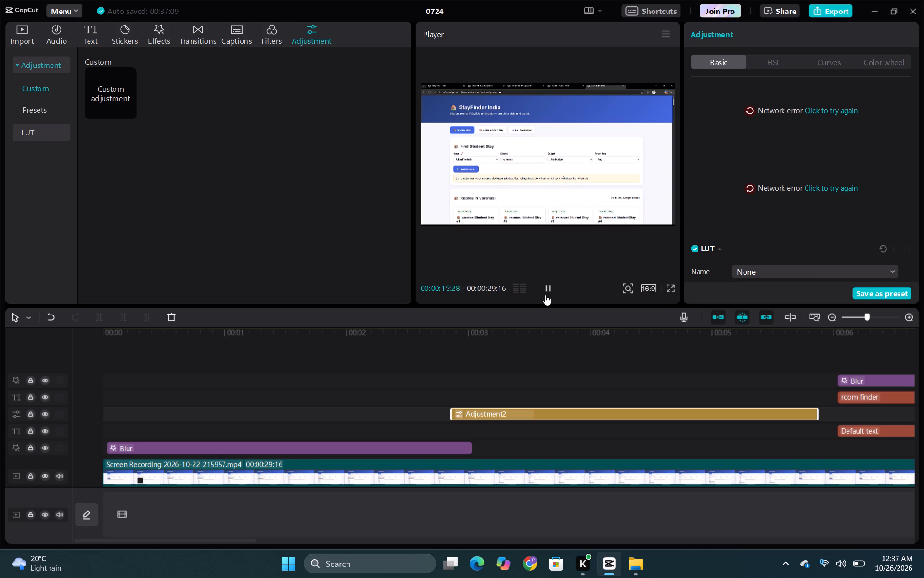
{"action": "left_click", "coordinate": [443, 464]}
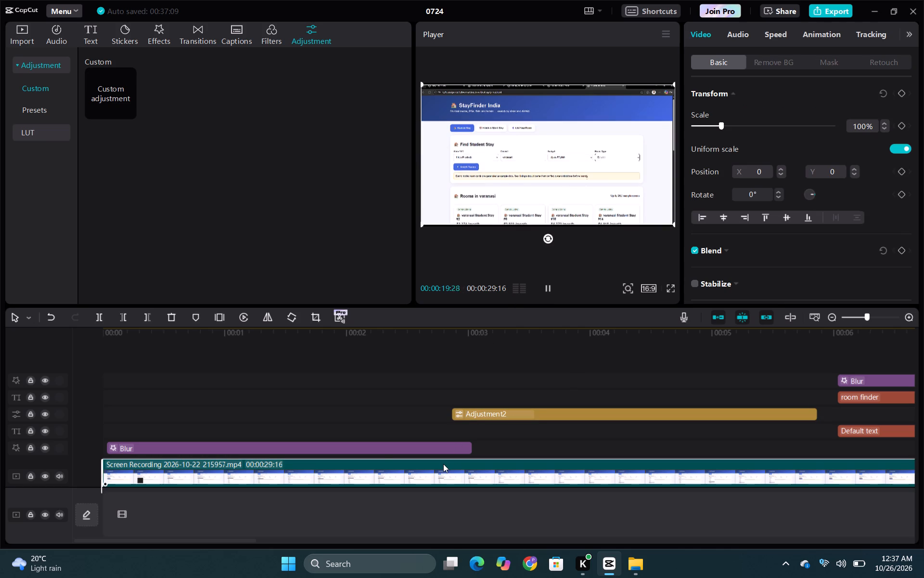
{"action": "scroll", "coordinate": [392, 458], "scroll_direction": "left", "scroll_amount": 1}
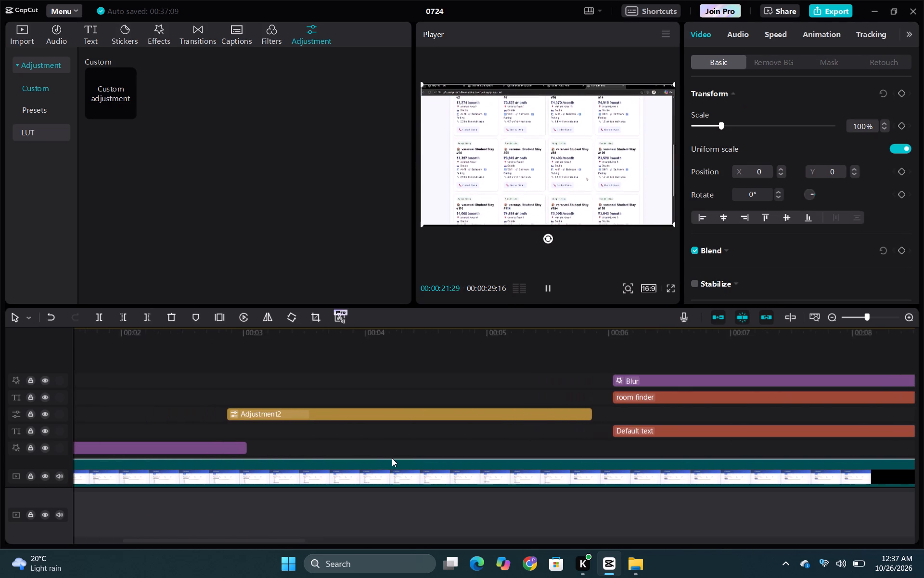
{"action": "scroll", "coordinate": [392, 458], "scroll_direction": "left", "scroll_amount": 3}
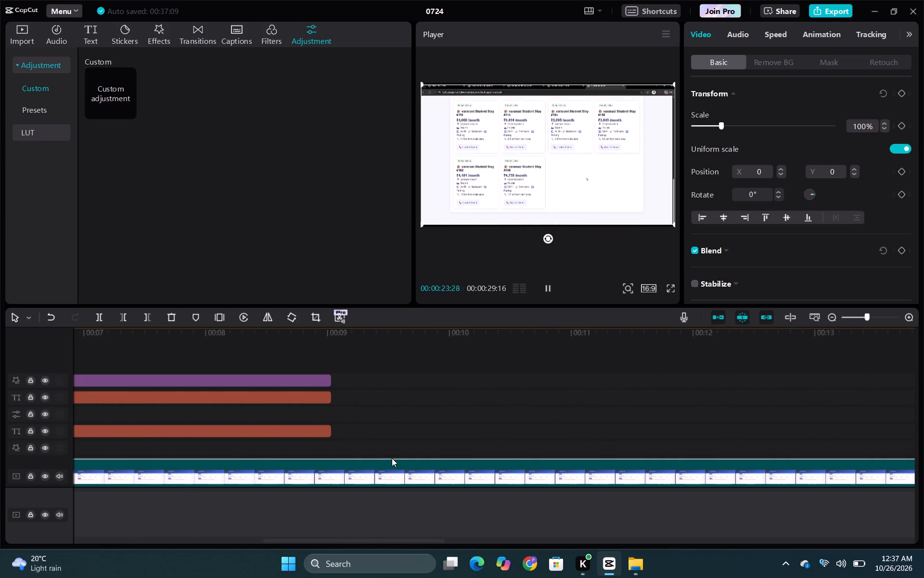
{"action": "scroll", "coordinate": [392, 458], "scroll_direction": "left", "scroll_amount": 5}
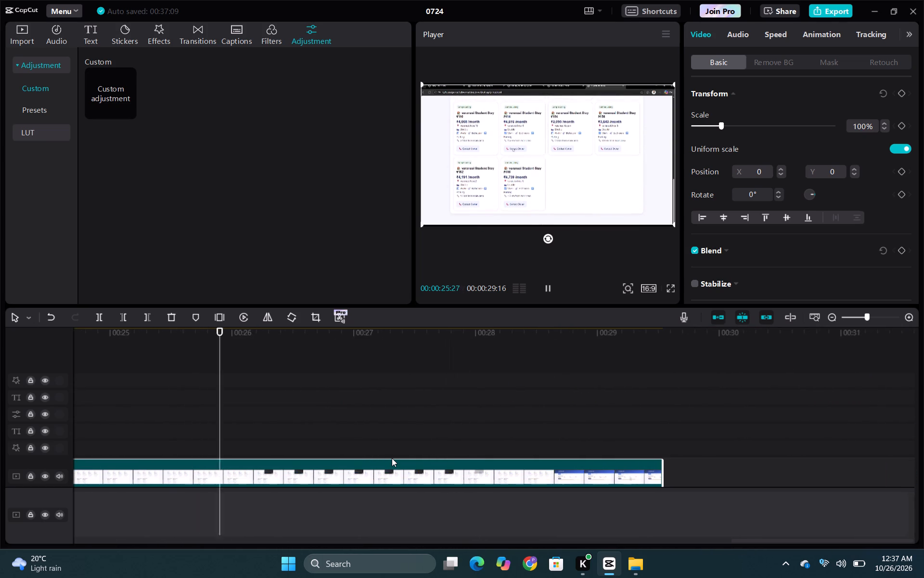
{"action": "scroll", "coordinate": [392, 458], "scroll_direction": "right", "scroll_amount": 7}
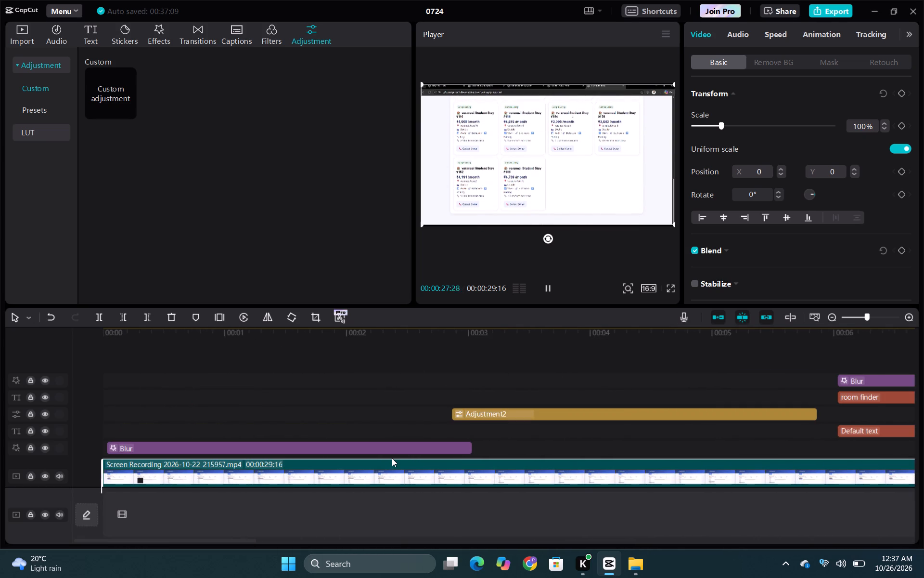
{"action": "scroll", "coordinate": [309, 466], "scroll_direction": "left", "scroll_amount": 2}
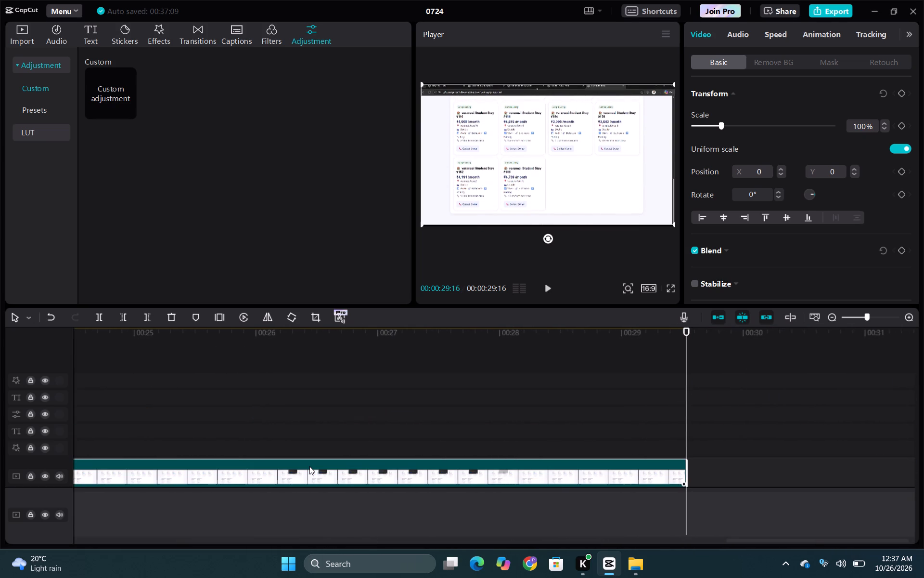
Replay the video from the beginning and examine the sections with the blur and text clips.
{"action": "left_click_drag", "start_coordinate": [548, 300], "coordinate": [549, 295]}
{"action": "left_click", "coordinate": [548, 290]}
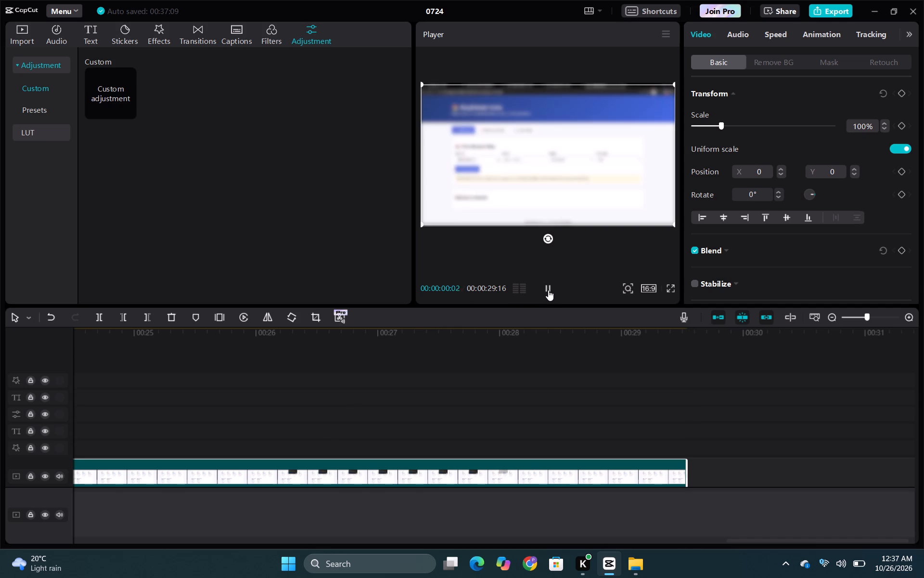
{"action": "scroll", "coordinate": [580, 378], "scroll_direction": "right", "scroll_amount": 4}
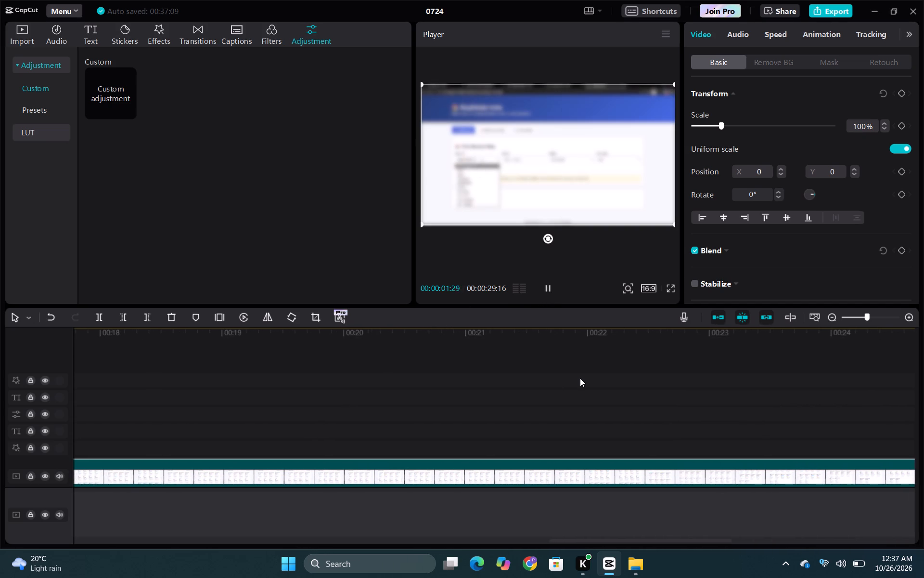
{"action": "scroll", "coordinate": [580, 378], "scroll_direction": "right", "scroll_amount": 7}
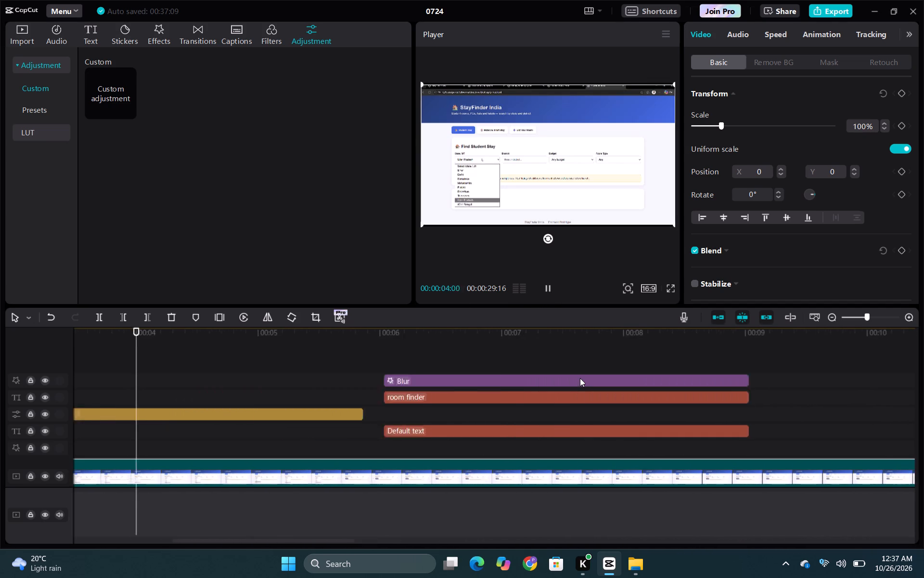
{"action": "scroll", "coordinate": [580, 378], "scroll_direction": "left", "scroll_amount": 1}
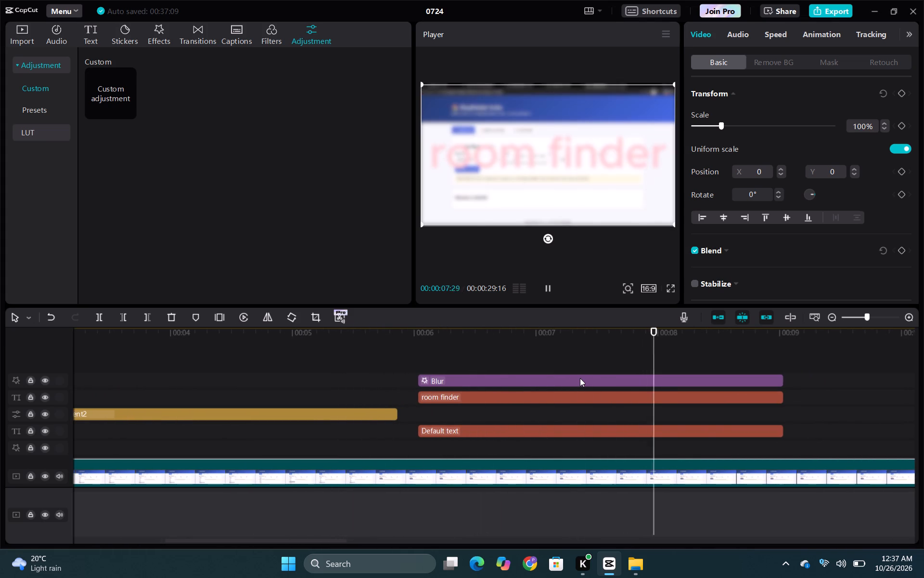
Move the "Default text" clip to the track directly above the screen recording, starting at about 4.3 seconds.
{"action": "left_click_drag", "start_coordinate": [487, 431], "coordinate": [277, 458]}
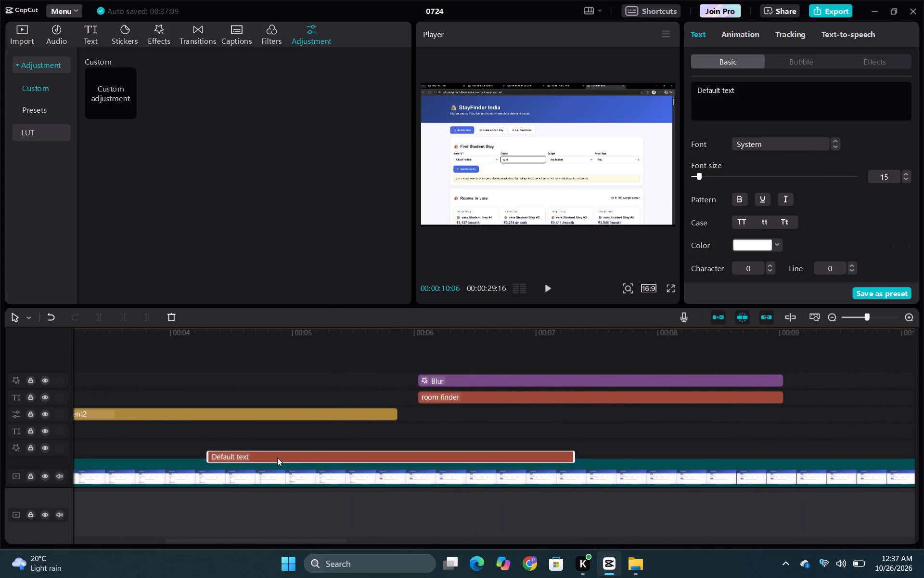
Move the "room finder" text clip earlier and below the adjustment layer, starting at about 5.8 seconds.
{"action": "left_click", "coordinate": [454, 389]}
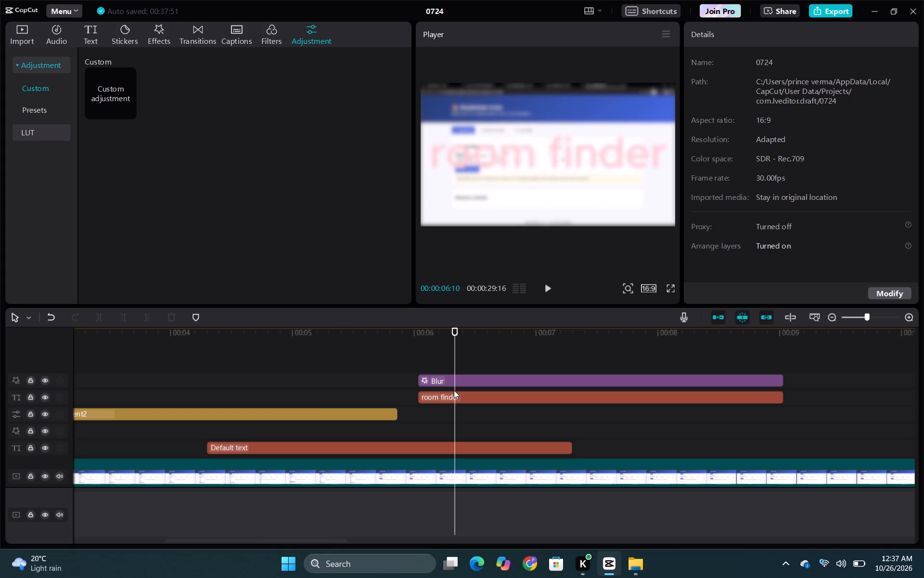
{"action": "left_click_drag", "start_coordinate": [450, 395], "coordinate": [419, 433]}
Move the Blur effect that starts at 6 seconds to a track just above "Default text", starting at about 8.1 seconds.
{"action": "left_click_drag", "start_coordinate": [461, 371], "coordinate": [447, 402]}
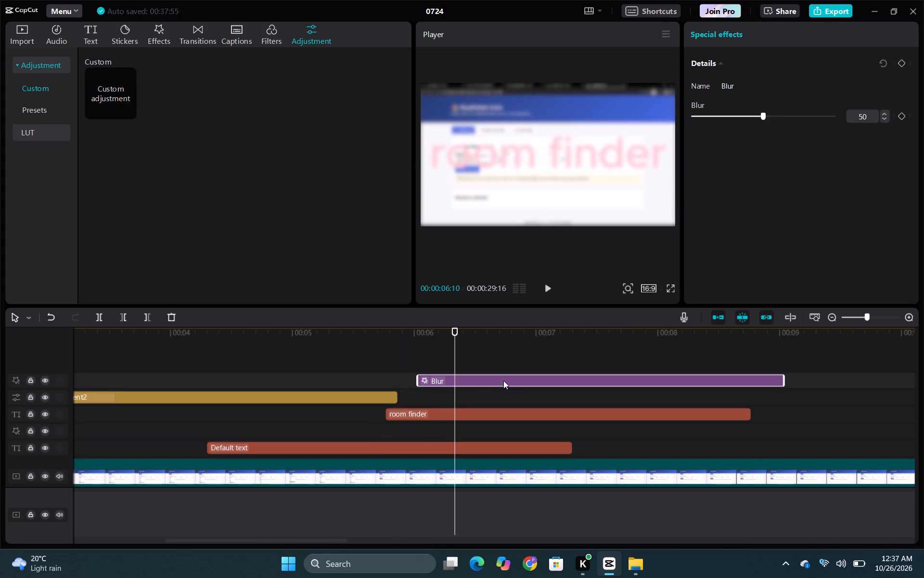
{"action": "left_click_drag", "start_coordinate": [504, 381], "coordinate": [760, 439]}
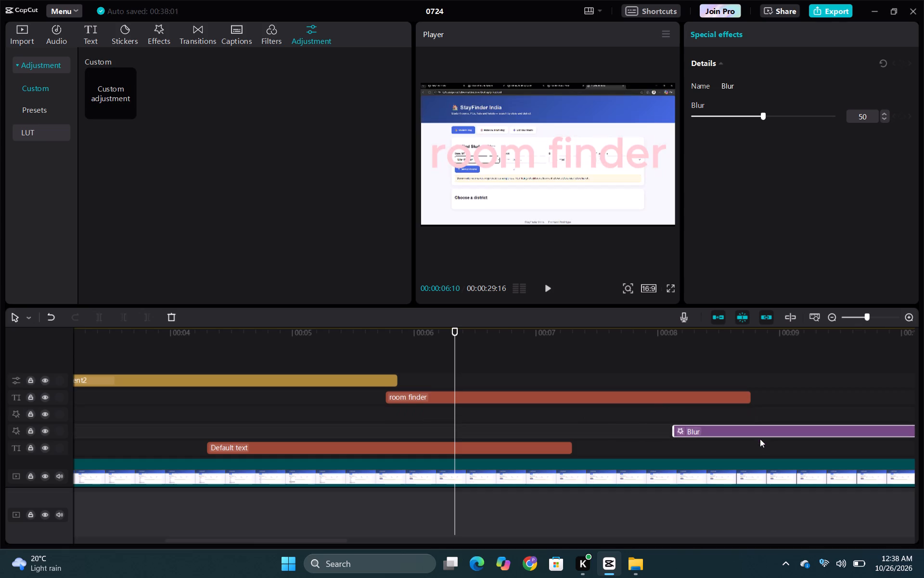
Examine the clip arrangement at the start of the timeline.
{"action": "scroll", "coordinate": [476, 447], "scroll_direction": "right", "scroll_amount": 2}
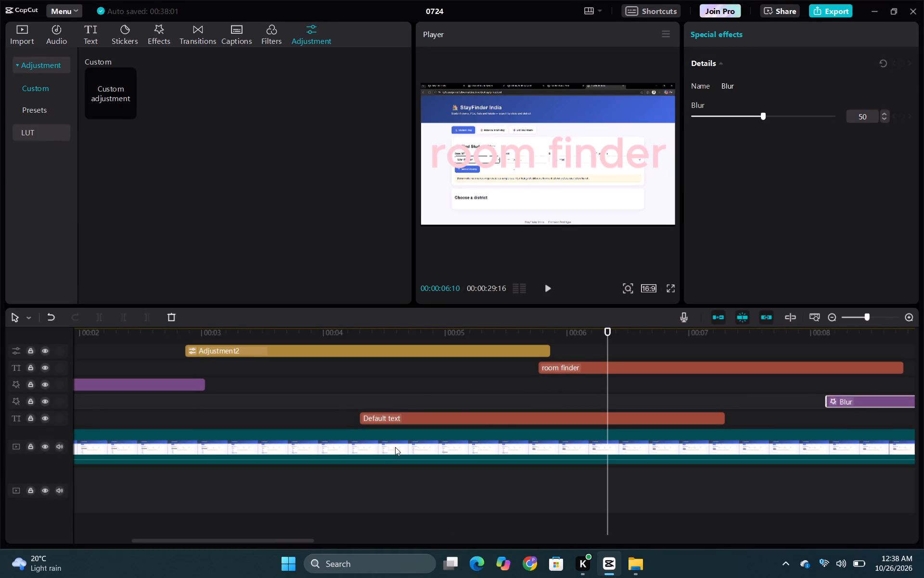
{"action": "scroll", "coordinate": [413, 395], "scroll_direction": "right", "scroll_amount": 7}
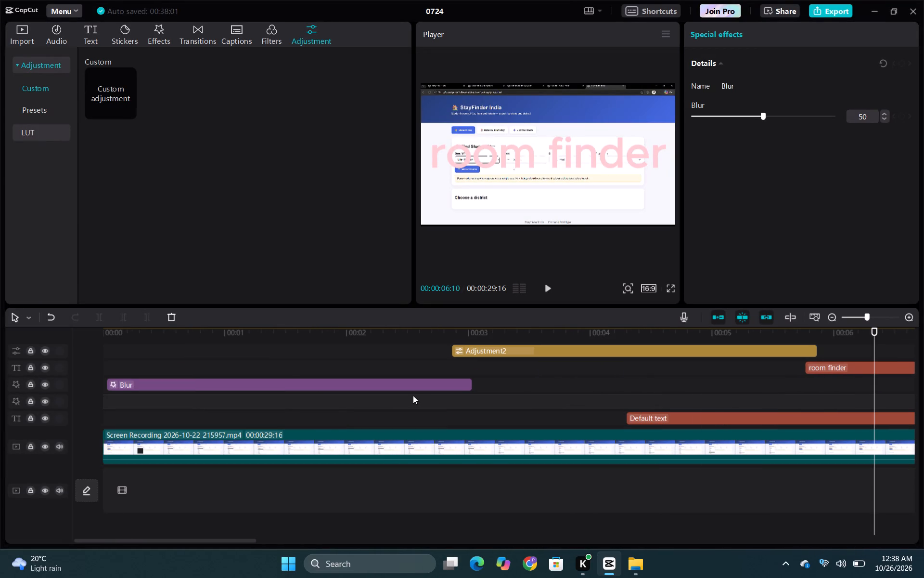
{"action": "scroll", "coordinate": [331, 419], "scroll_direction": "right", "scroll_amount": 2}
{"action": "scroll", "coordinate": [305, 460], "scroll_direction": "right", "scroll_amount": 3}
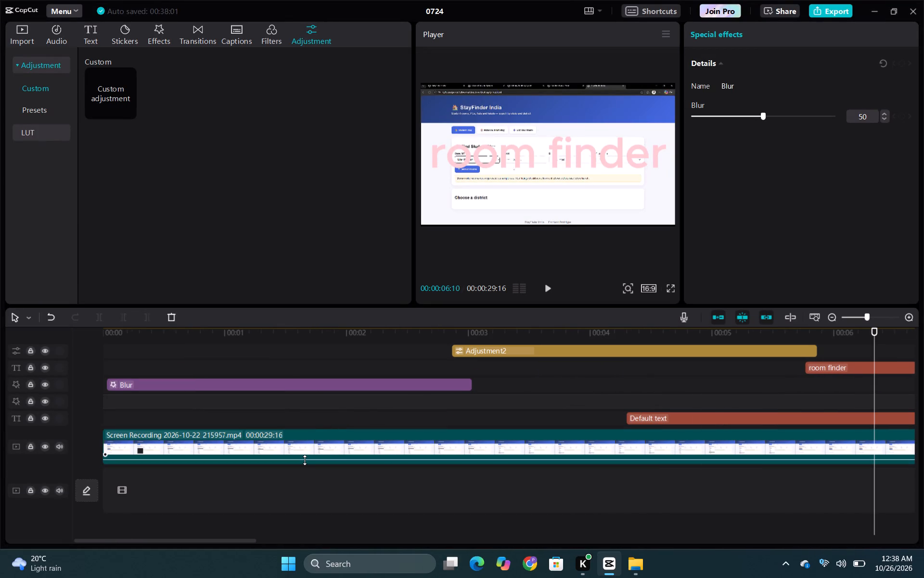
{"action": "scroll", "coordinate": [408, 391], "scroll_direction": "right", "scroll_amount": 2}
{"action": "scroll", "coordinate": [337, 441], "scroll_direction": "right", "scroll_amount": 4}
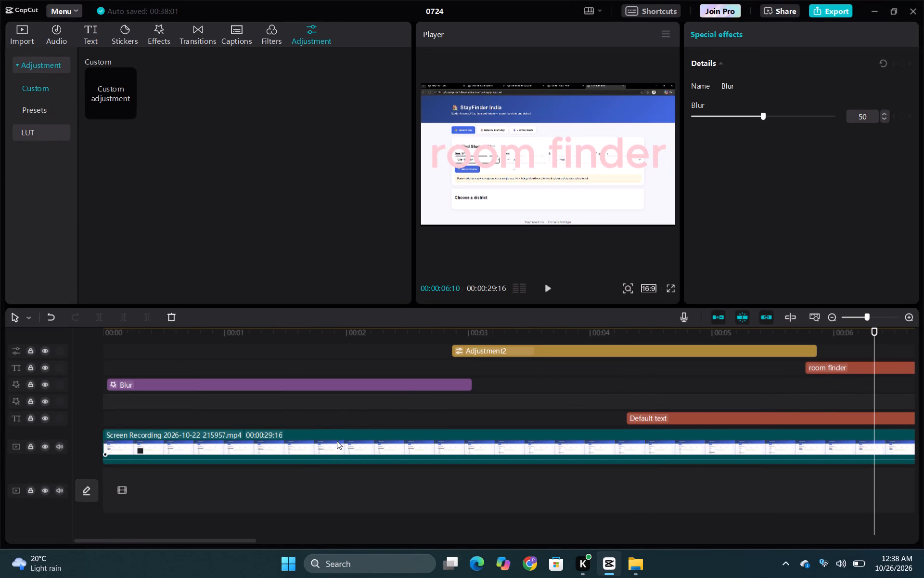
{"action": "scroll", "coordinate": [337, 441], "scroll_direction": "down", "scroll_amount": 1}
{"action": "scroll", "coordinate": [282, 455], "scroll_direction": "right", "scroll_amount": 1}
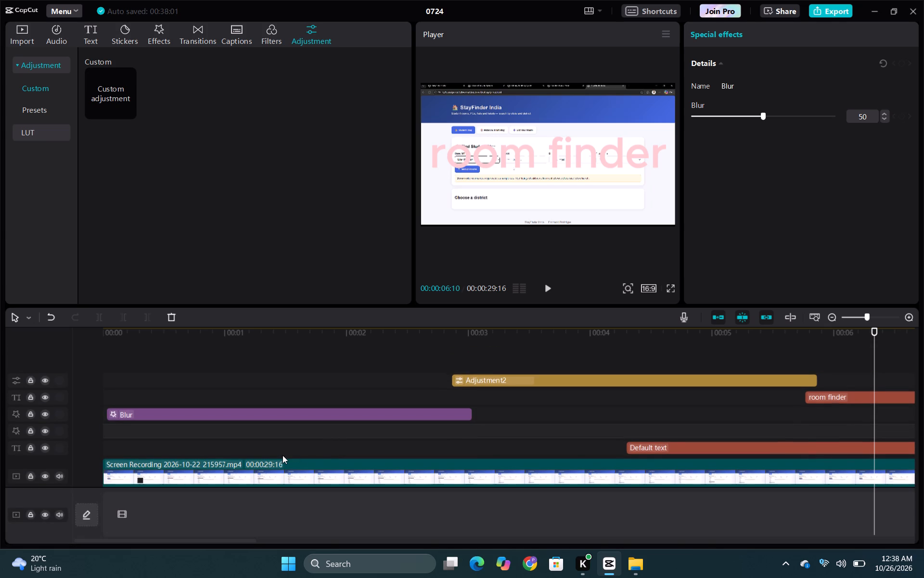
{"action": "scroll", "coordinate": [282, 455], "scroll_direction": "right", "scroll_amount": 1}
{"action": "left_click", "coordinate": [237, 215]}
Look in the audio library for background music.
{"action": "left_click", "coordinate": [57, 41]}
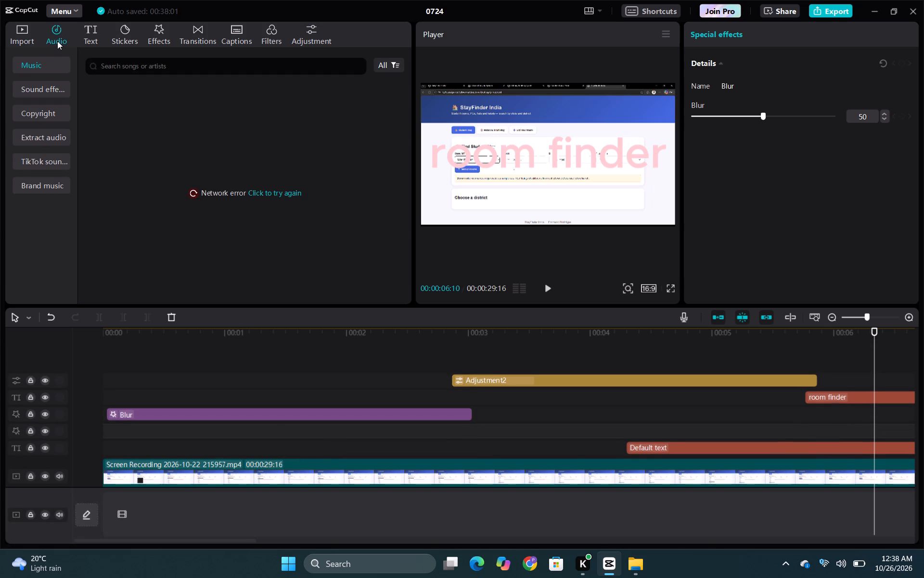
{"action": "double_click", "coordinate": [57, 41]}
Start a media import and look through the Home, Videos and readmee.md folders for a file to add.
{"action": "left_click", "coordinate": [20, 35]}
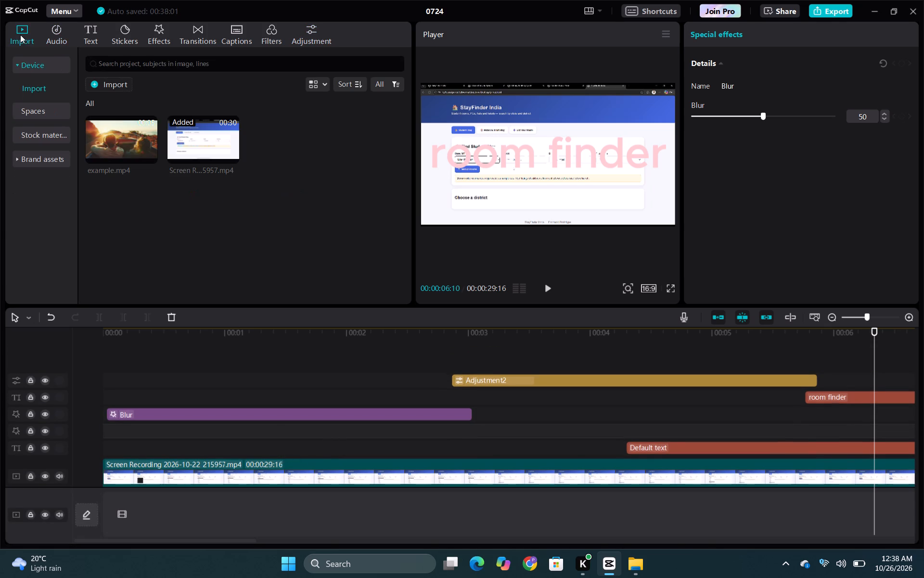
{"action": "left_click", "coordinate": [101, 93]}
{"action": "left_click", "coordinate": [107, 87]}
{"action": "left_click", "coordinate": [65, 79]}
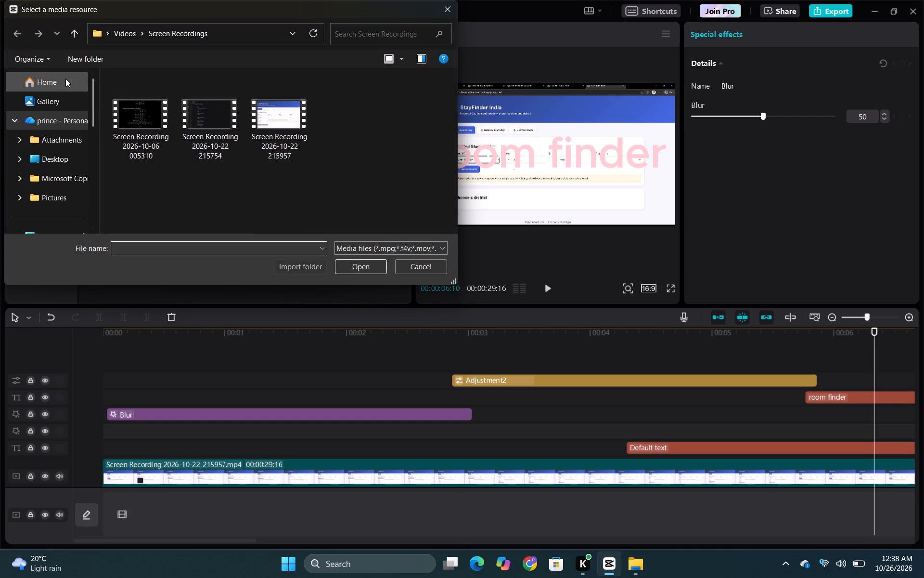
{"action": "scroll", "coordinate": [57, 123], "scroll_direction": "down", "scroll_amount": 1}
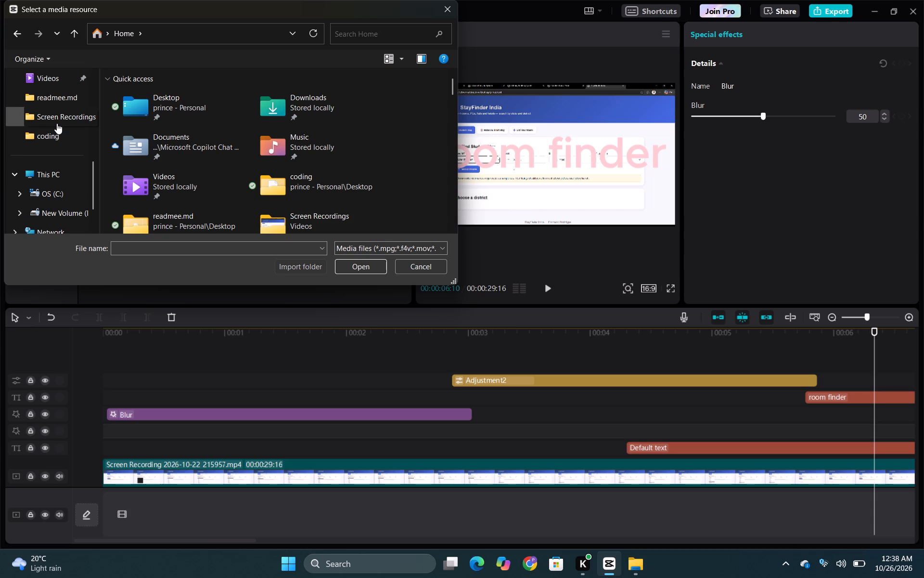
{"action": "left_click", "coordinate": [62, 83]}
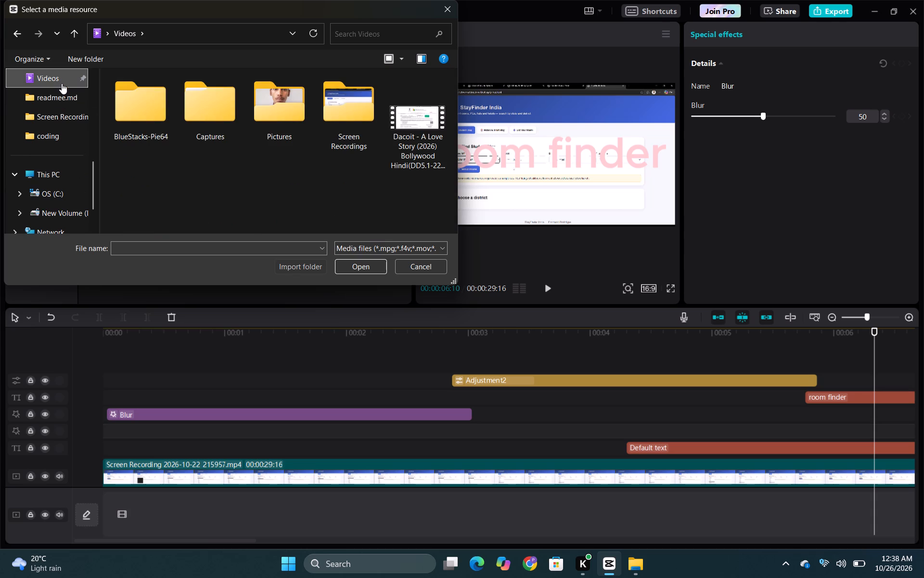
{"action": "left_click", "coordinate": [59, 90]}
{"action": "left_click", "coordinate": [59, 106]}
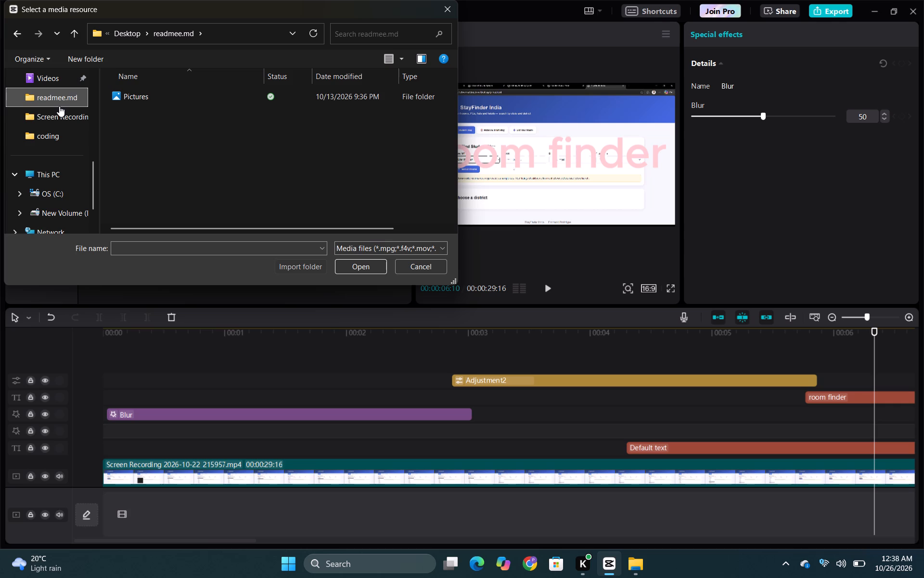
{"action": "scroll", "coordinate": [60, 136], "scroll_direction": "down", "scroll_amount": 1}
{"action": "scroll", "coordinate": [60, 136], "scroll_direction": "up", "scroll_amount": 1}
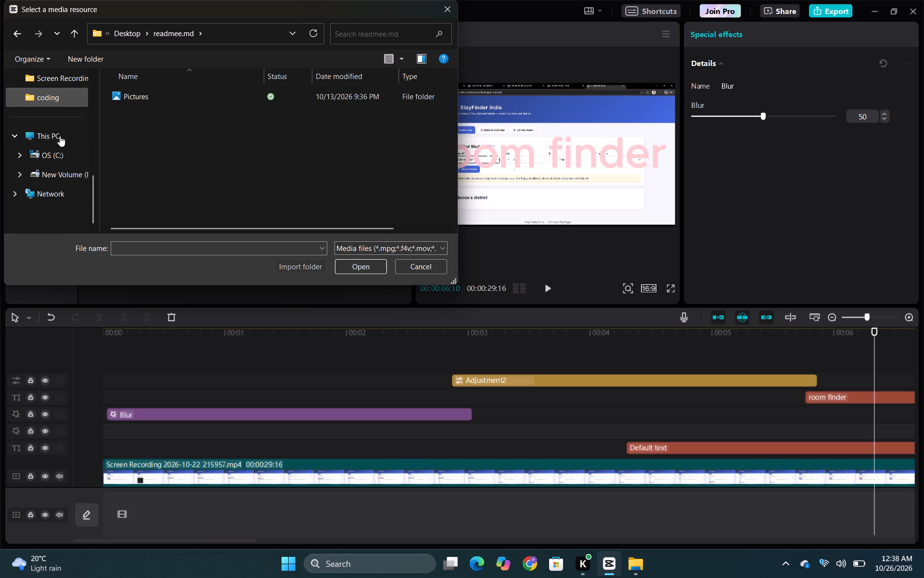
{"action": "scroll", "coordinate": [60, 136], "scroll_direction": "up", "scroll_amount": 1}
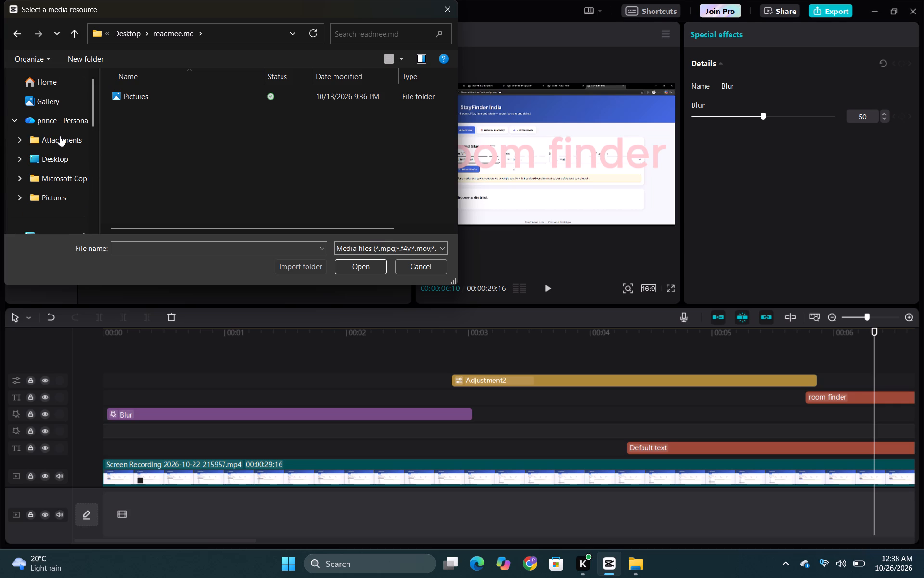
{"action": "scroll", "coordinate": [60, 136], "scroll_direction": "down", "scroll_amount": 1}
{"action": "scroll", "coordinate": [39, 114], "scroll_direction": "up", "scroll_amount": 1}
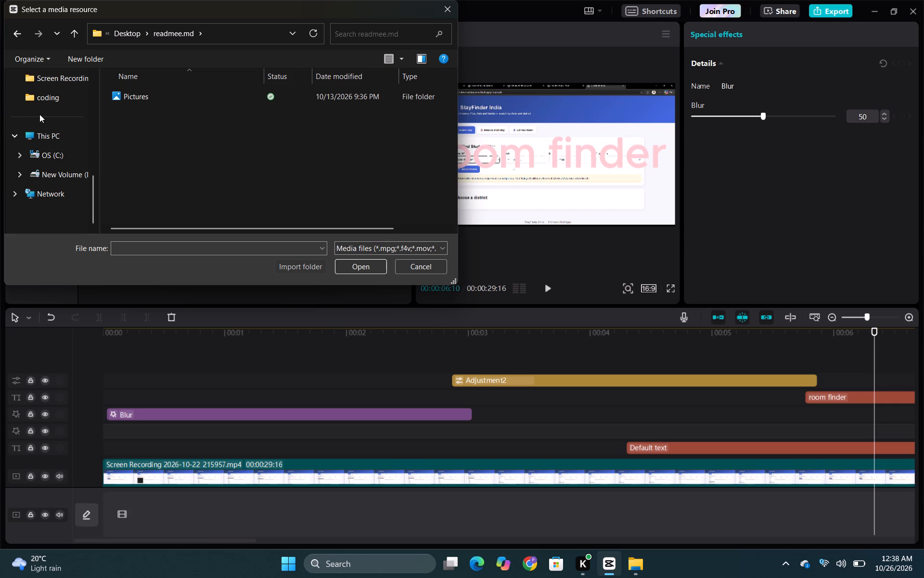
{"action": "scroll", "coordinate": [39, 114], "scroll_direction": "up", "scroll_amount": 2}
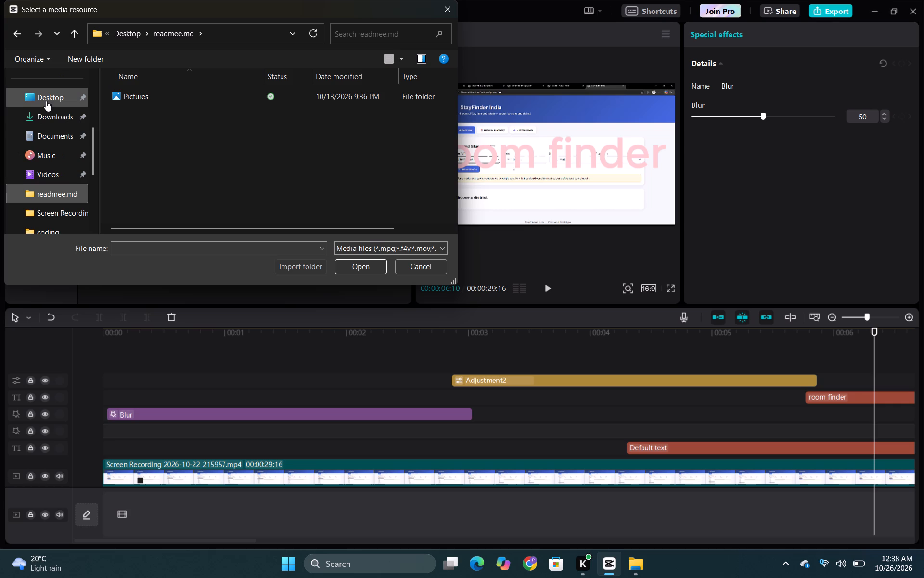
Import base_hip_hop_2.mp3 from the Downloads folder into the project media.
{"action": "left_click", "coordinate": [51, 118]}
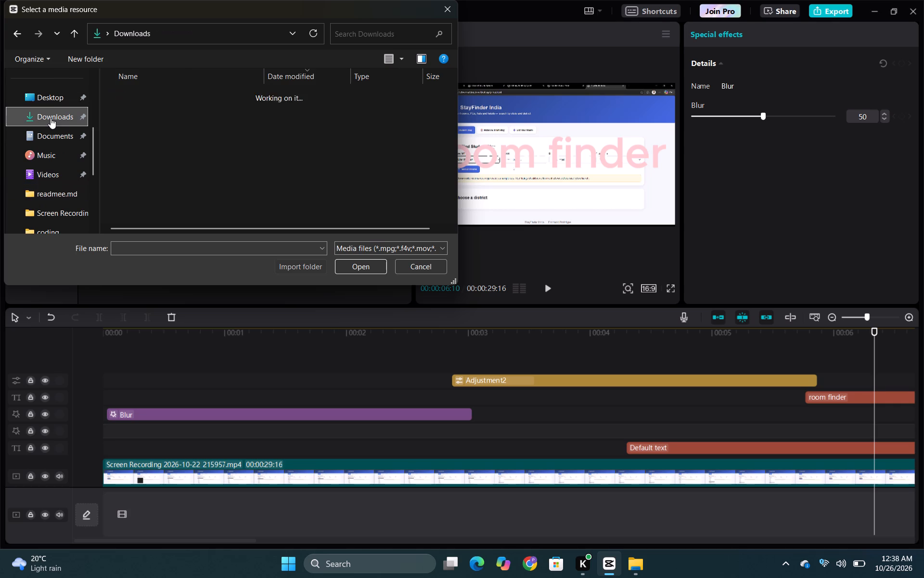
{"action": "scroll", "coordinate": [193, 140], "scroll_direction": "down", "scroll_amount": 2}
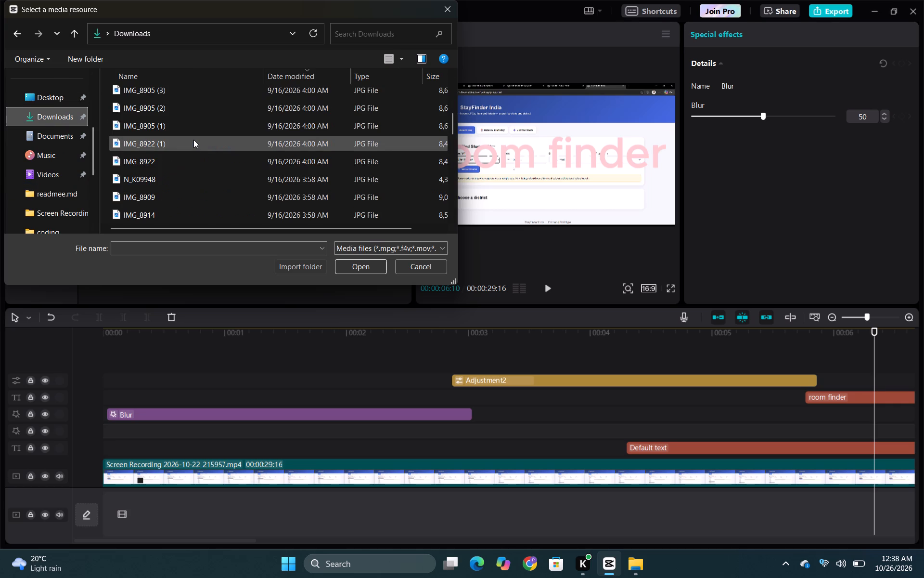
{"action": "scroll", "coordinate": [193, 140], "scroll_direction": "down", "scroll_amount": 2}
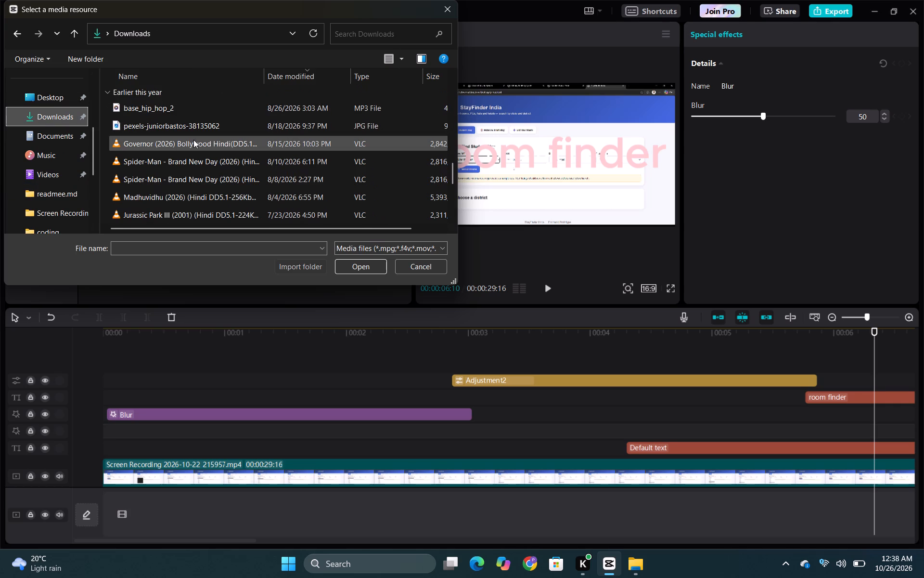
{"action": "scroll", "coordinate": [193, 140], "scroll_direction": "down", "scroll_amount": 5}
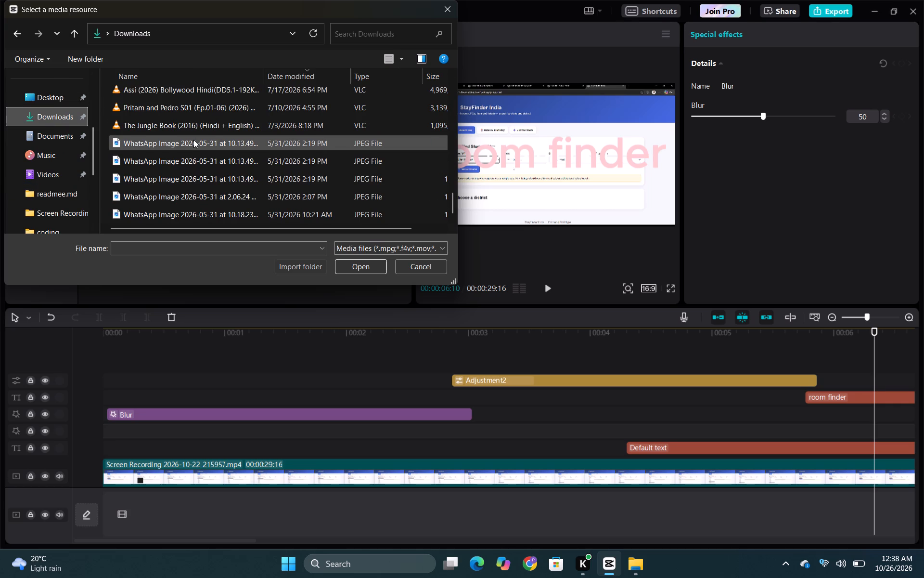
{"action": "scroll", "coordinate": [193, 140], "scroll_direction": "up", "scroll_amount": 2}
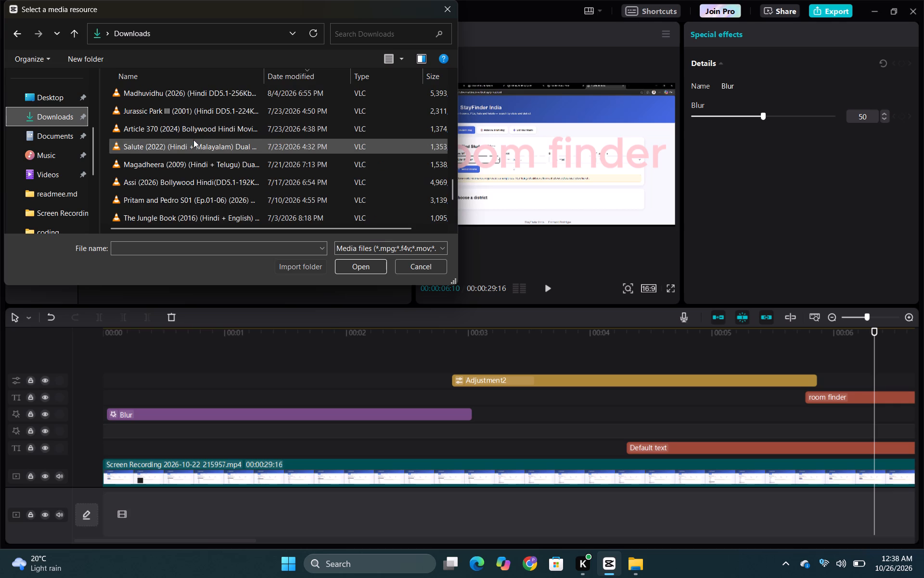
{"action": "scroll", "coordinate": [193, 140], "scroll_direction": "up", "scroll_amount": 1}
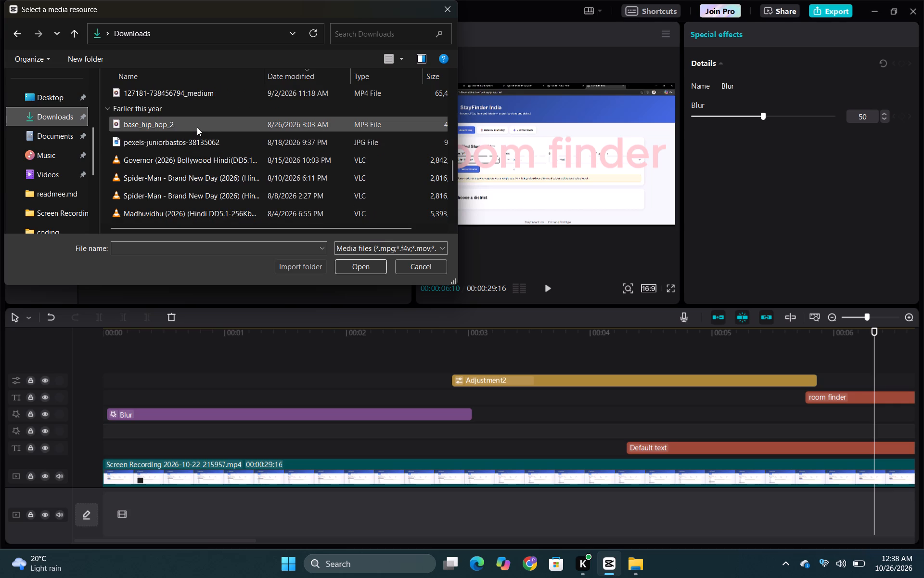
{"action": "left_click", "coordinate": [197, 127]}
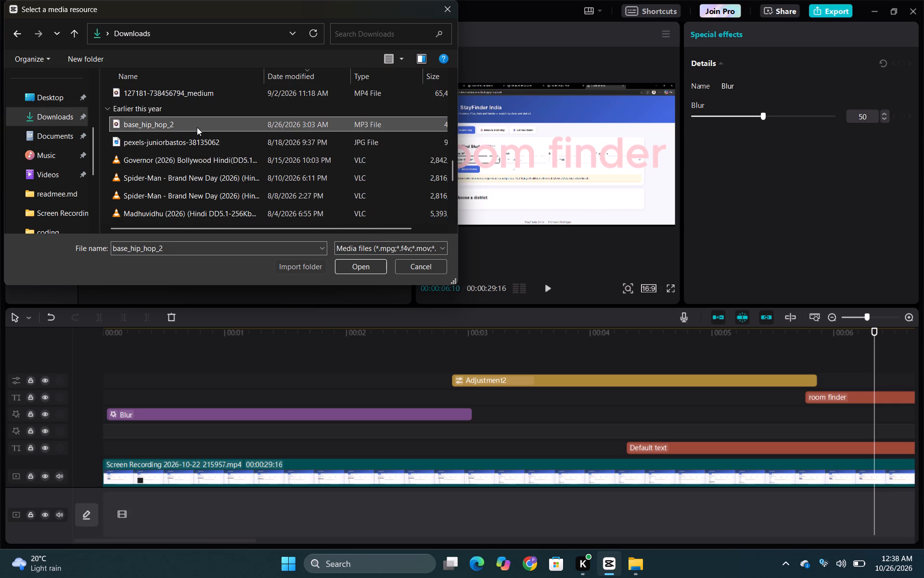
{"action": "left_click", "coordinate": [355, 267]}
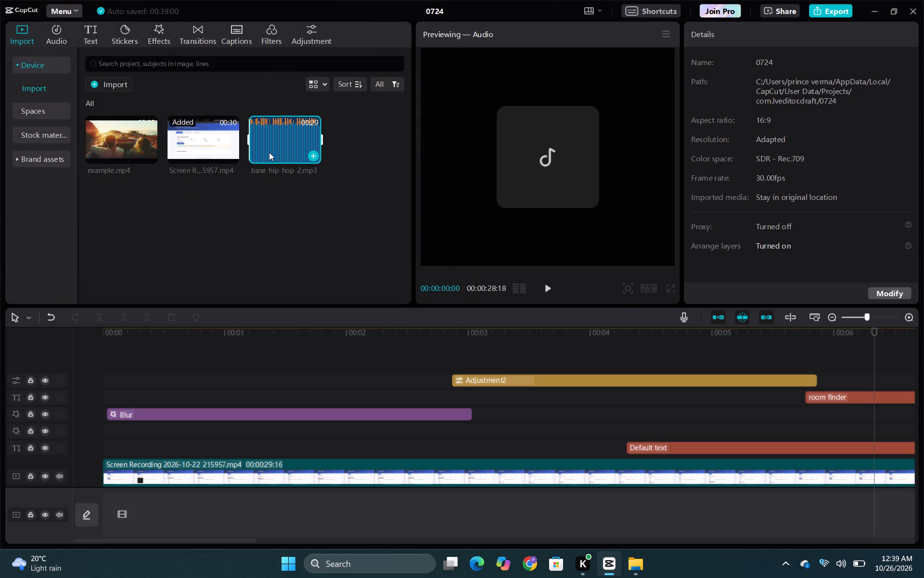
Add base_hip_hop_2.mp3 to the start of the timeline on an audio track below the screen recording.
{"action": "left_click_drag", "start_coordinate": [270, 150], "coordinate": [130, 438]}
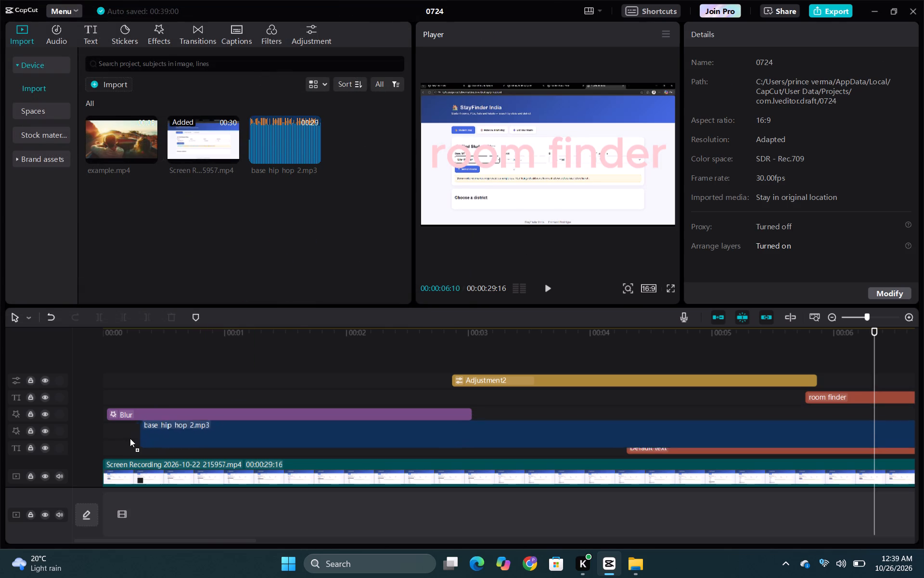
{"action": "left_click_drag", "start_coordinate": [130, 438], "coordinate": [109, 438]}
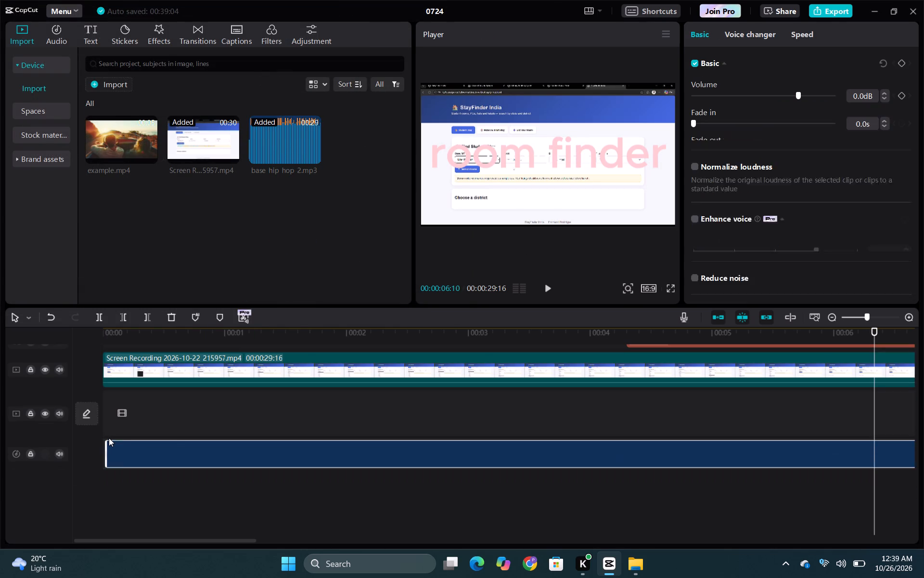
Play the video with its music and trim off the start of base_hip_hop_2.mp3 up to 00:00:10:18.
{"action": "left_click", "coordinate": [548, 285]}
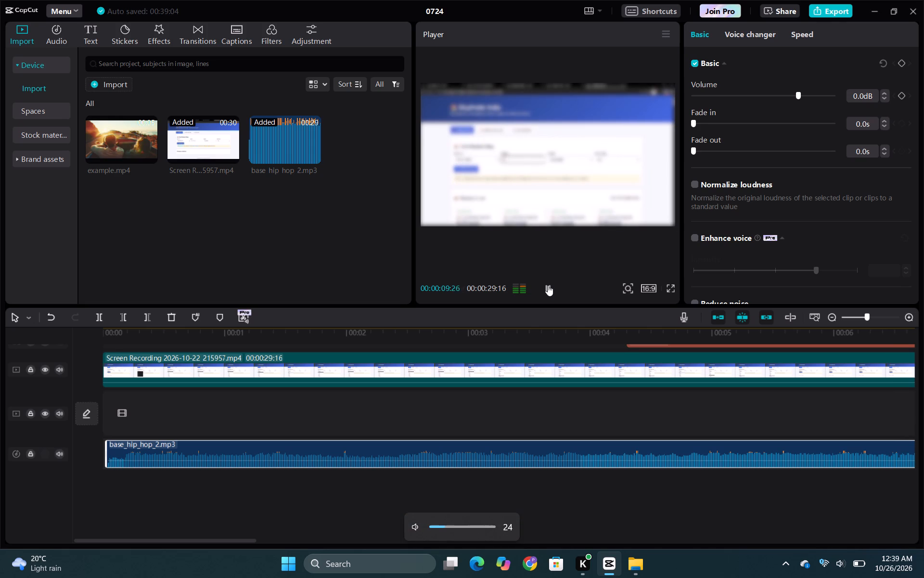
{"action": "key", "text": "q"}
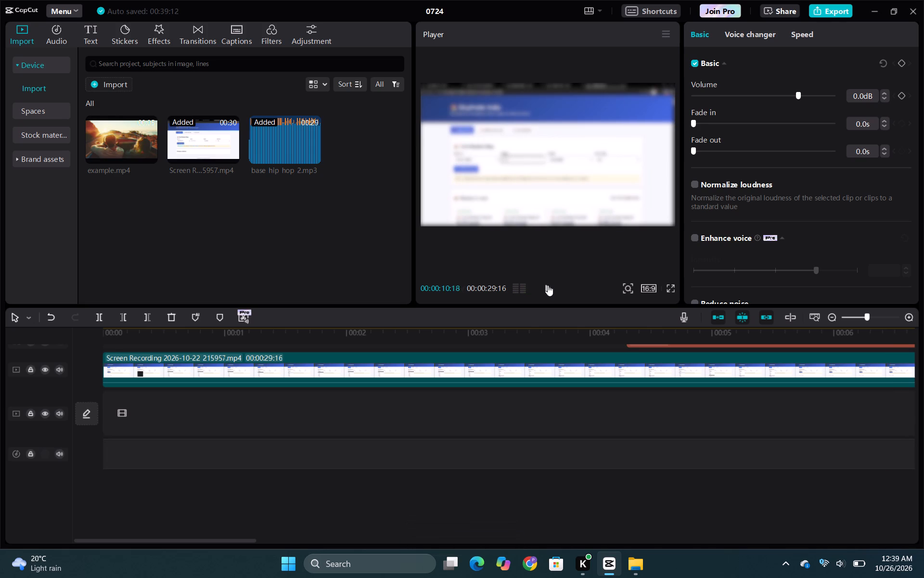
Play the rest of the video to its end and examine the arrangement of clips across the tracks.
{"action": "left_click", "coordinate": [548, 288]}
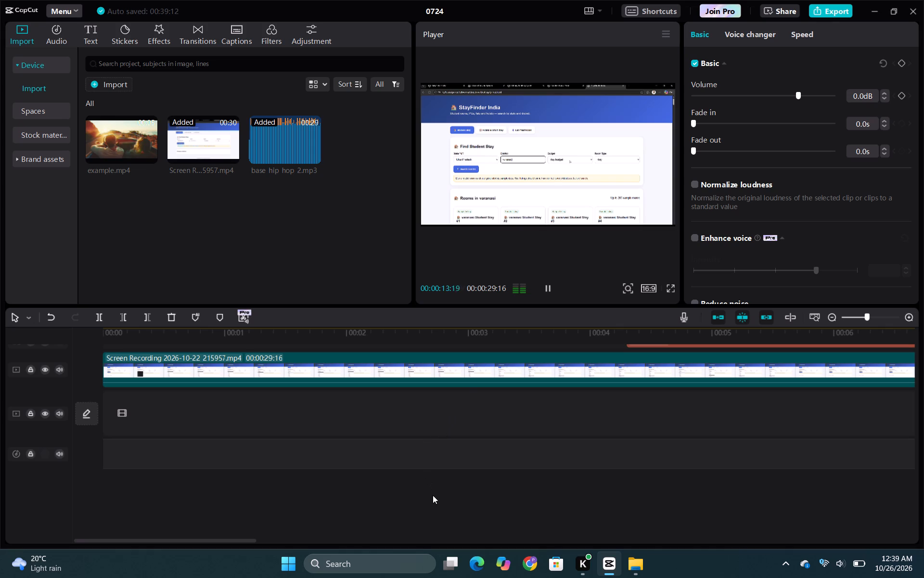
{"action": "scroll", "coordinate": [433, 495], "scroll_direction": "up", "scroll_amount": 1}
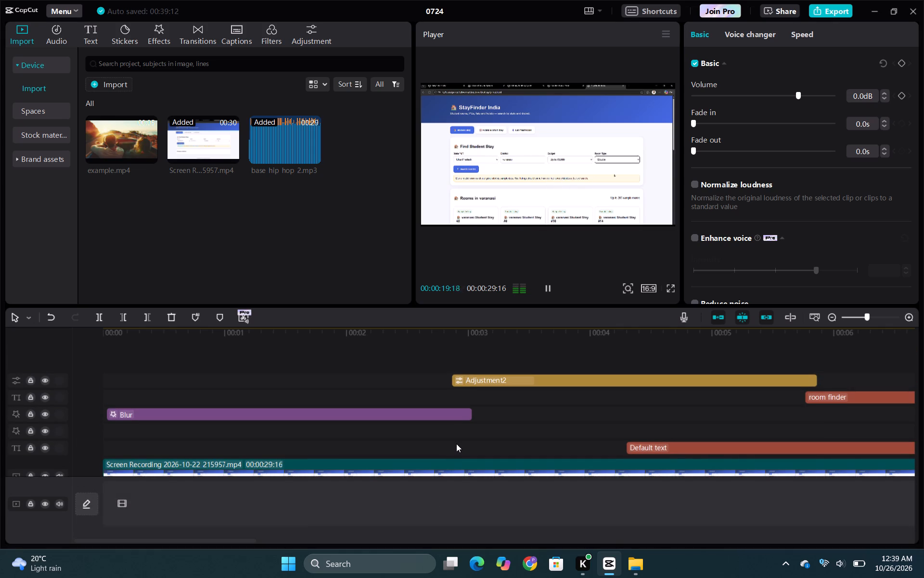
{"action": "scroll", "coordinate": [456, 444], "scroll_direction": "left", "scroll_amount": 1}
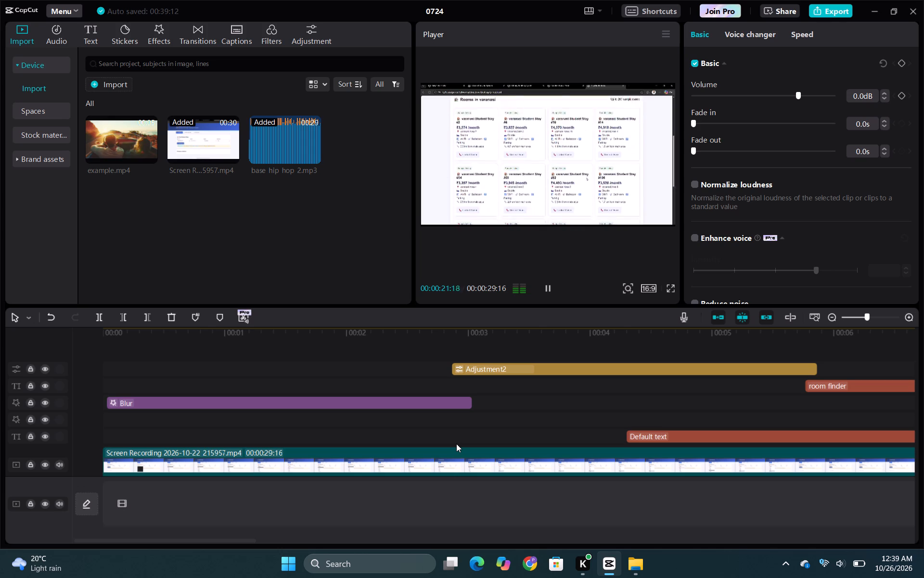
{"action": "scroll", "coordinate": [456, 444], "scroll_direction": "left", "scroll_amount": 1}
{"action": "scroll", "coordinate": [456, 444], "scroll_direction": "down", "scroll_amount": 1}
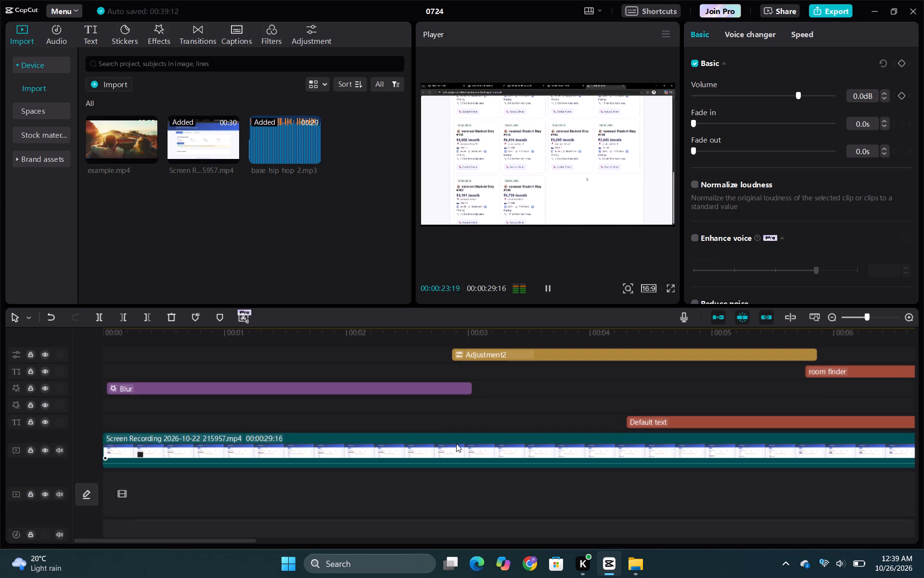
{"action": "scroll", "coordinate": [456, 444], "scroll_direction": "down", "scroll_amount": 2}
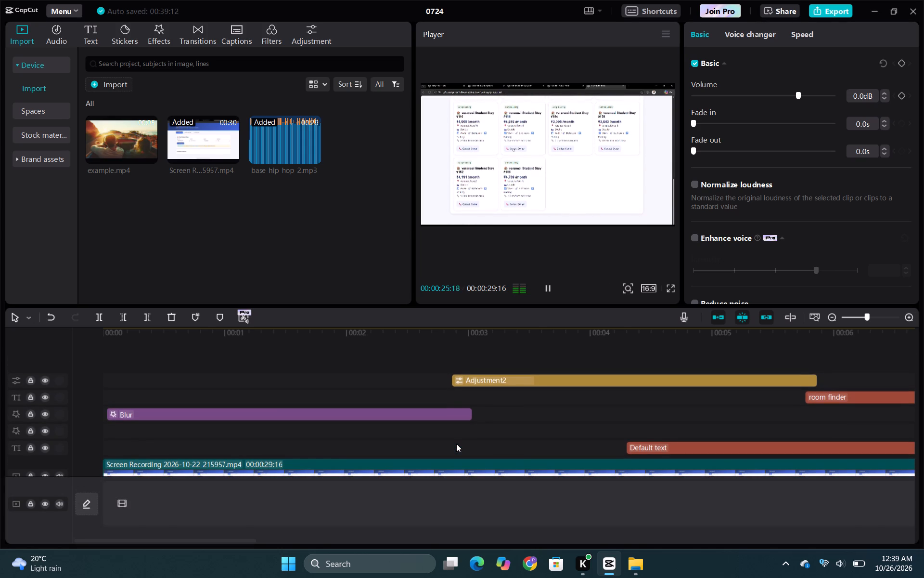
{"action": "scroll", "coordinate": [456, 444], "scroll_direction": "down", "scroll_amount": 1}
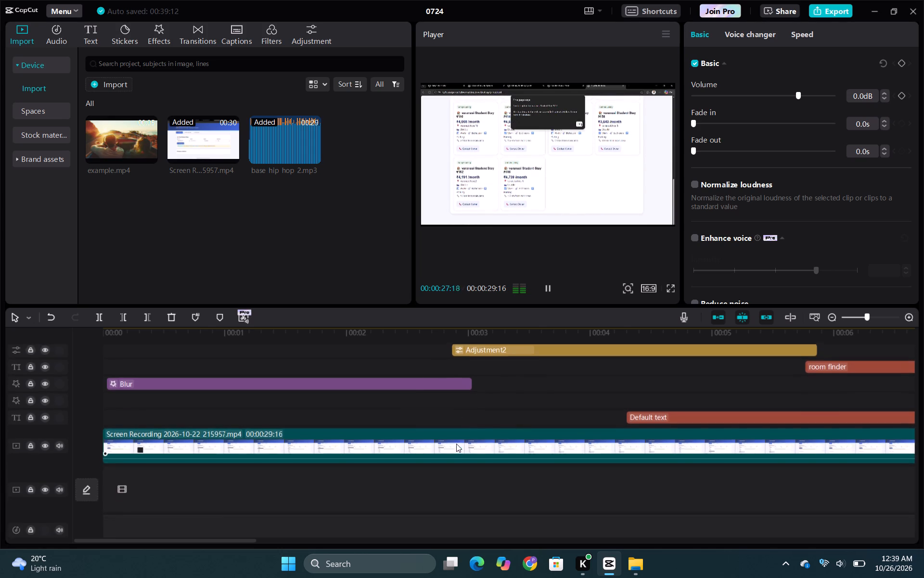
{"action": "scroll", "coordinate": [456, 444], "scroll_direction": "down", "scroll_amount": 1}
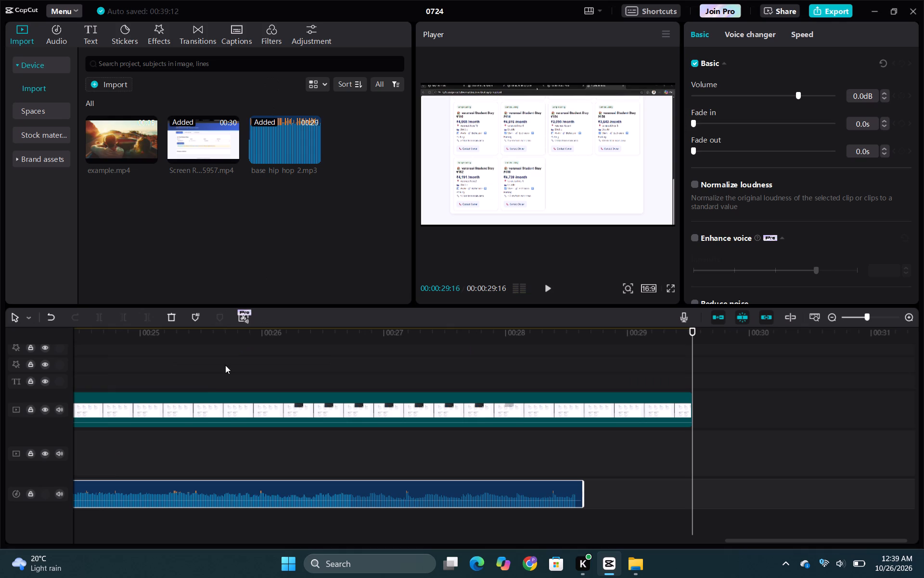
Move the trimmed base_hip_hop_2.mp3 clip earlier on its audio track so it starts about 0.7 s into the timeline.
{"action": "scroll", "coordinate": [249, 473], "scroll_direction": "right", "scroll_amount": 3}
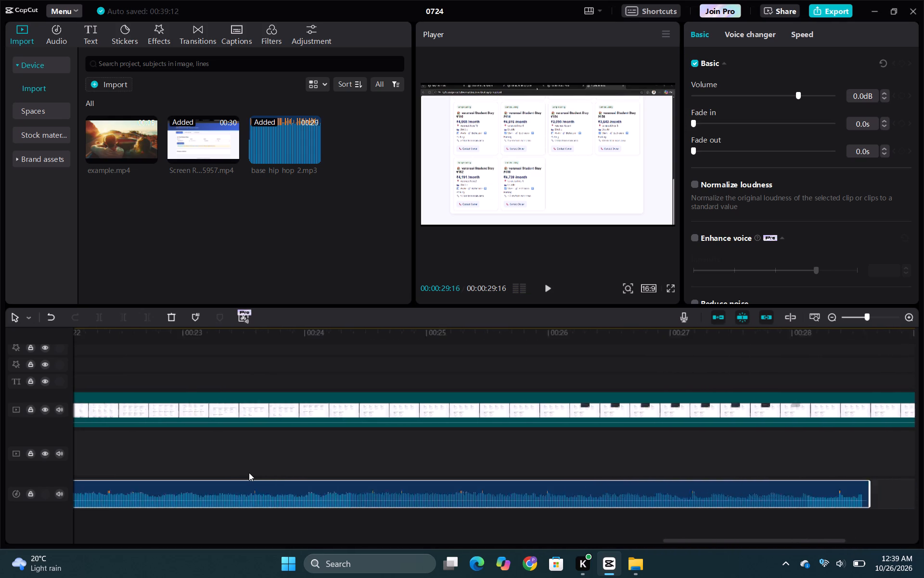
{"action": "scroll", "coordinate": [249, 473], "scroll_direction": "right", "scroll_amount": 4}
{"action": "left_click_drag", "start_coordinate": [249, 473], "coordinate": [317, 462]}
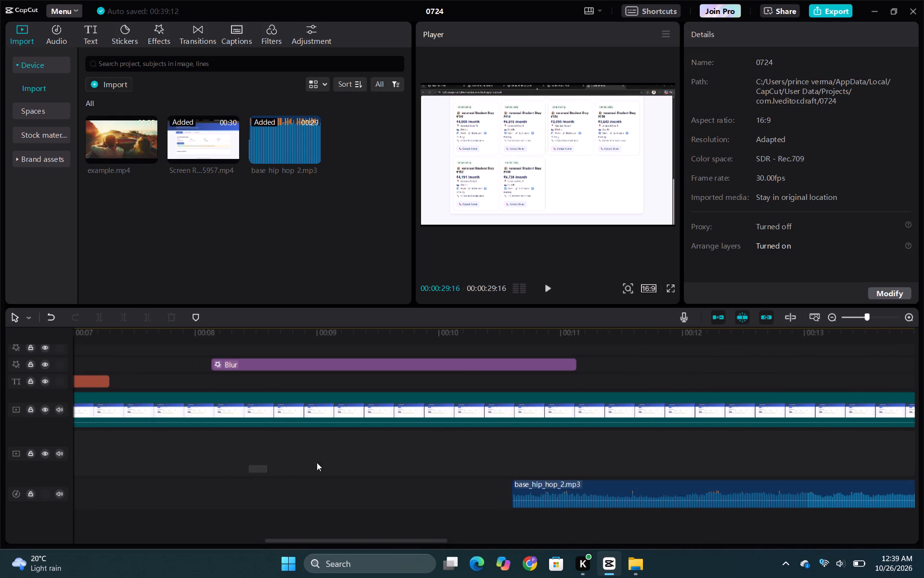
{"action": "left_click_drag", "start_coordinate": [317, 462], "coordinate": [398, 459]}
{"action": "scroll", "coordinate": [562, 494], "scroll_direction": "down", "scroll_amount": 1}
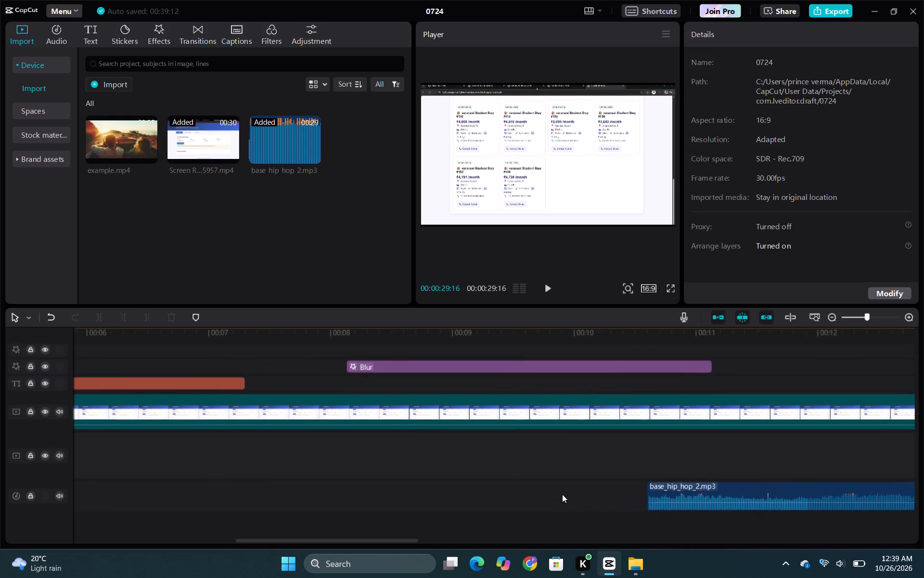
{"action": "scroll", "coordinate": [562, 494], "scroll_direction": "down", "scroll_amount": 1}
{"action": "left_click_drag", "start_coordinate": [527, 489], "coordinate": [337, 435]}
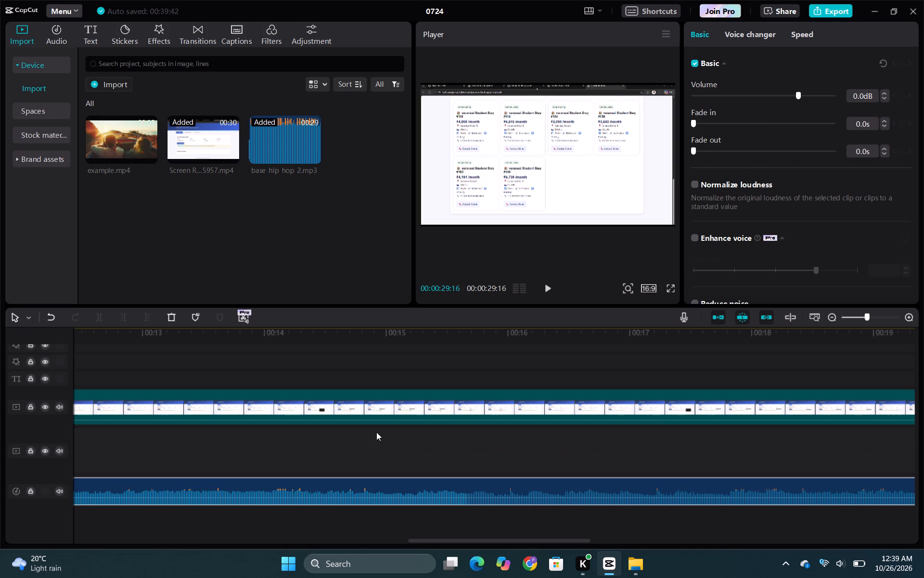
{"action": "scroll", "coordinate": [376, 432], "scroll_direction": "right", "scroll_amount": 3}
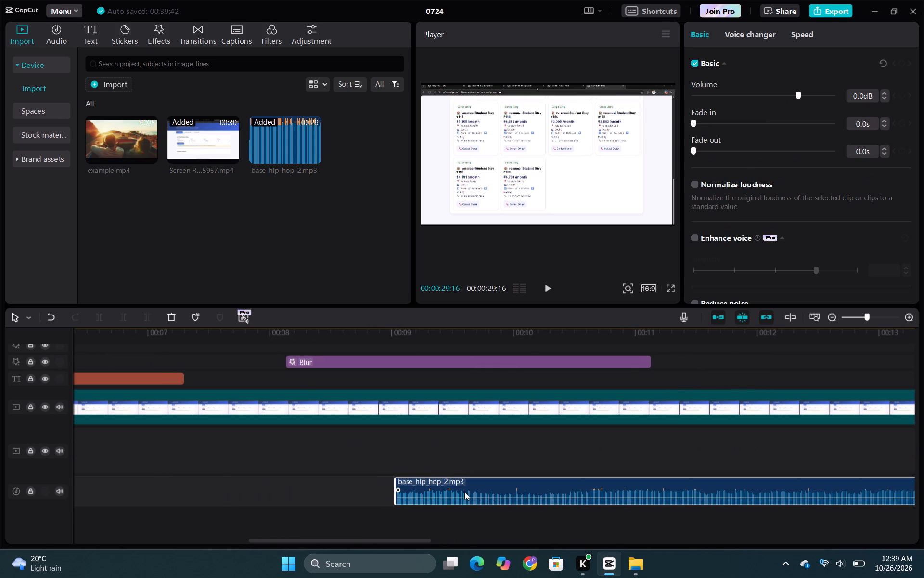
{"action": "left_click_drag", "start_coordinate": [464, 492], "coordinate": [108, 441]}
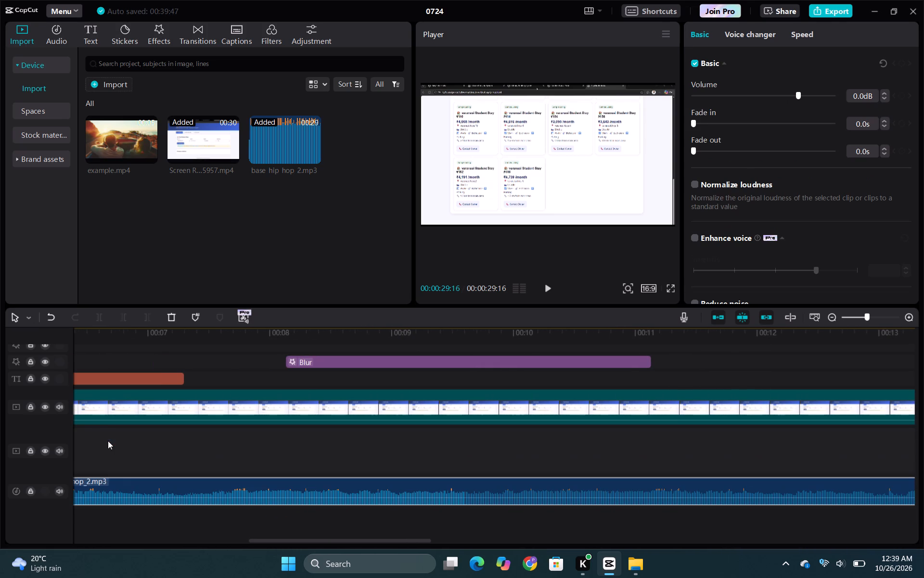
{"action": "scroll", "coordinate": [118, 441], "scroll_direction": "right", "scroll_amount": 2}
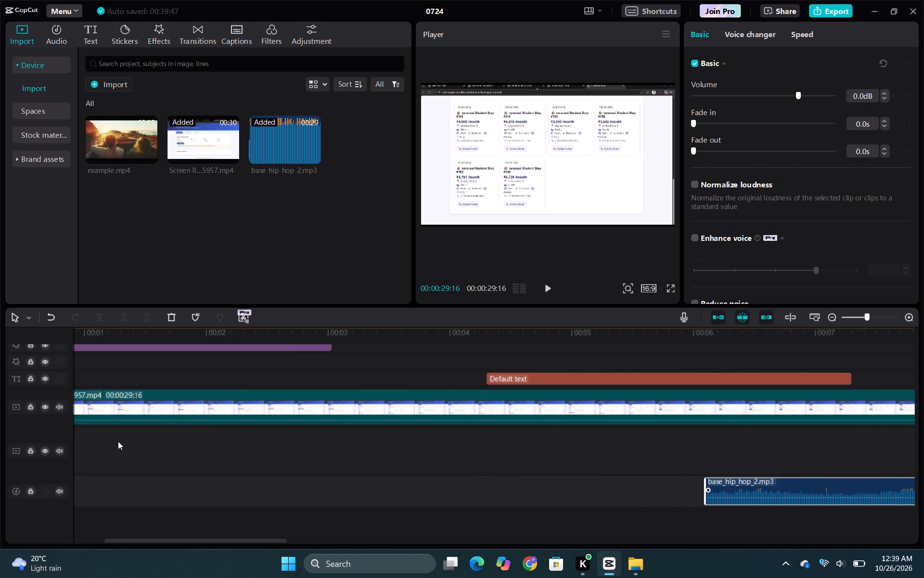
{"action": "left_click_drag", "start_coordinate": [719, 487], "coordinate": [673, 494]}
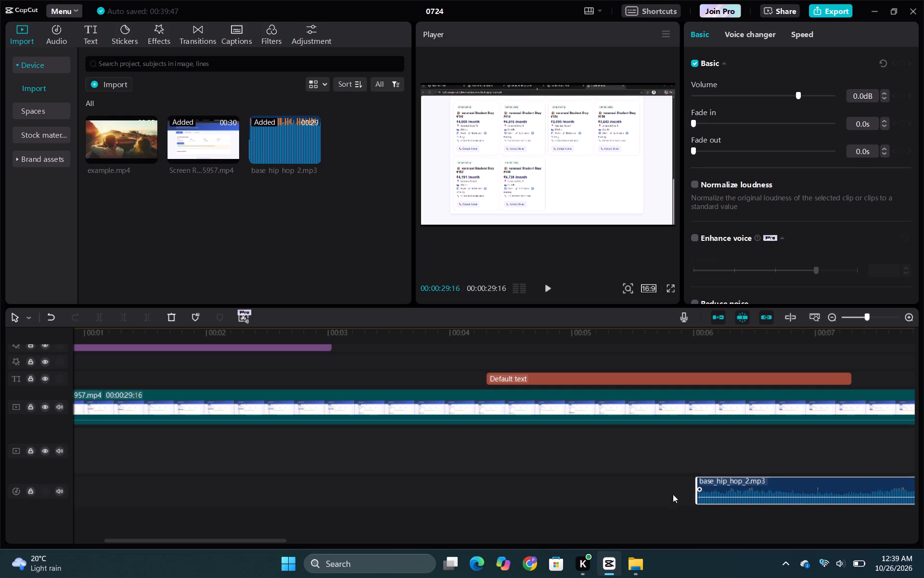
{"action": "left_click_drag", "start_coordinate": [673, 494], "coordinate": [129, 478]}
{"action": "scroll", "coordinate": [216, 443], "scroll_direction": "right", "scroll_amount": 1}
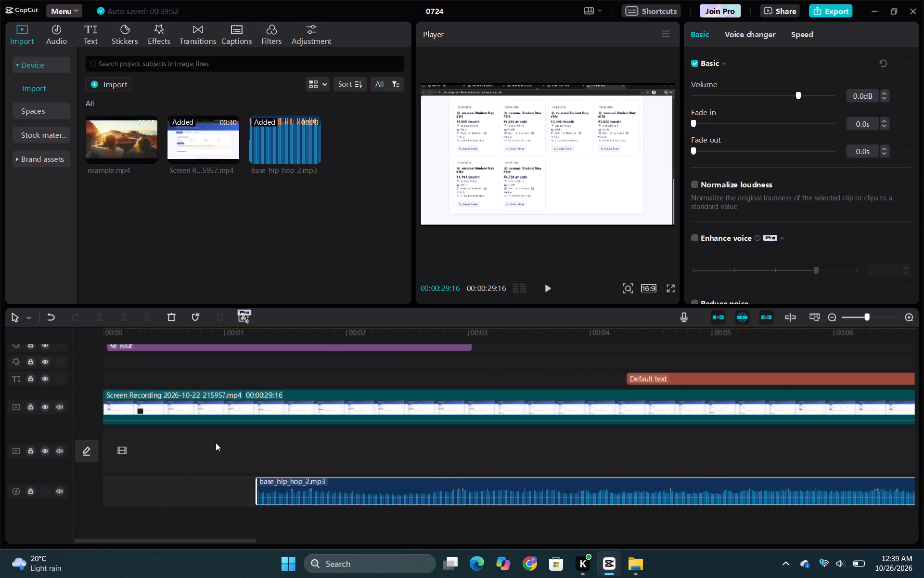
{"action": "scroll", "coordinate": [216, 443], "scroll_direction": "right", "scroll_amount": 1}
{"action": "left_click_drag", "start_coordinate": [323, 492], "coordinate": [254, 423]}
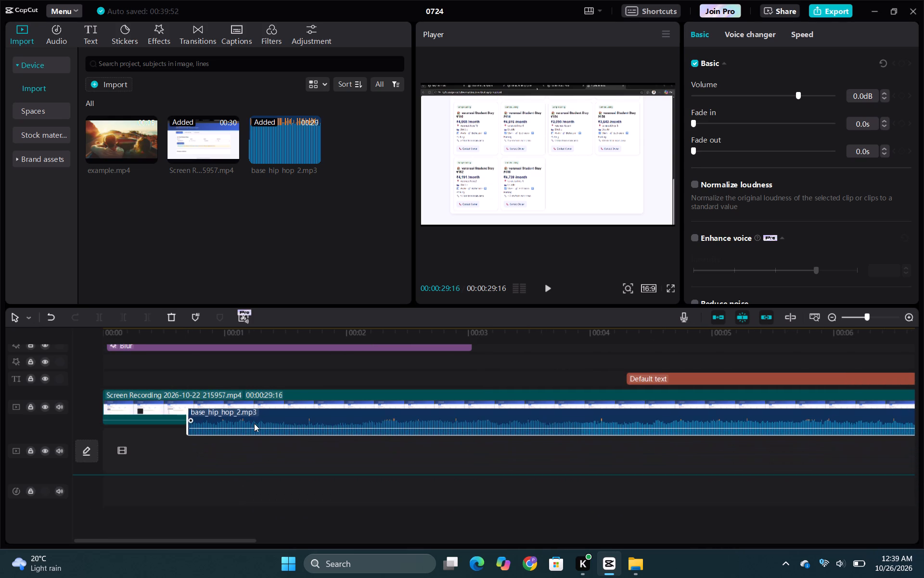
{"action": "left_click_drag", "start_coordinate": [254, 423], "coordinate": [255, 438]}
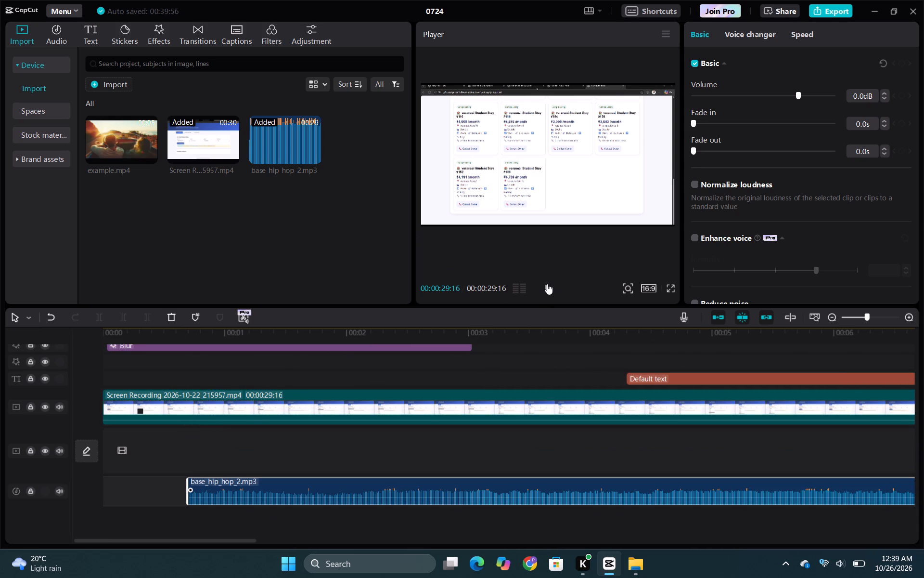
Play the video from the beginning with the repositioned music while browsing the transitions and trending video effects.
{"action": "left_click", "coordinate": [547, 283]}
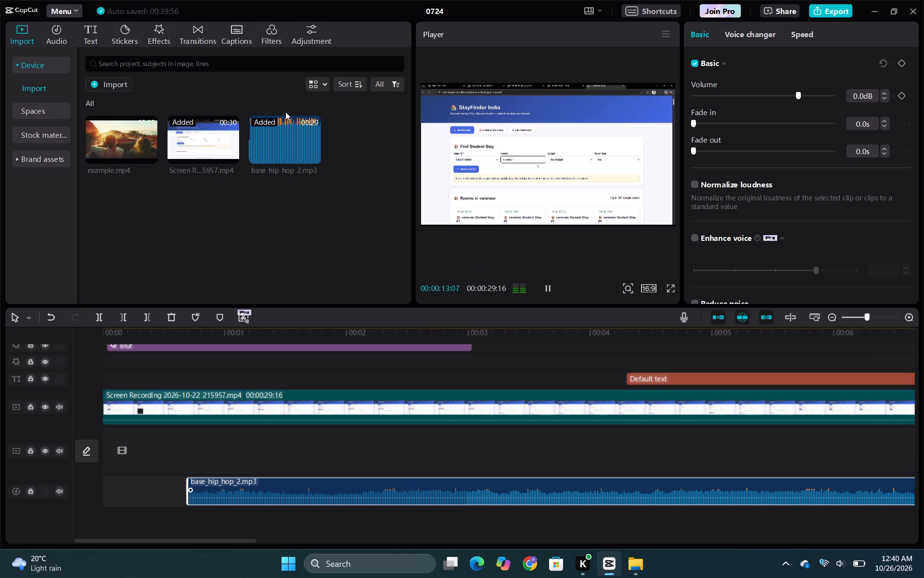
{"action": "left_click", "coordinate": [192, 39]}
{"action": "left_click", "coordinate": [164, 37]}
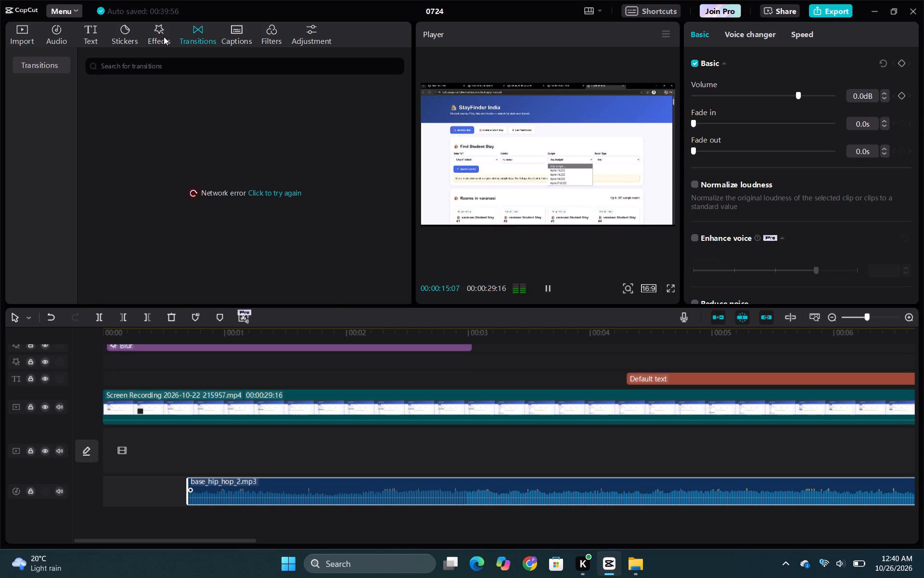
{"action": "scroll", "coordinate": [244, 151], "scroll_direction": "down", "scroll_amount": 1}
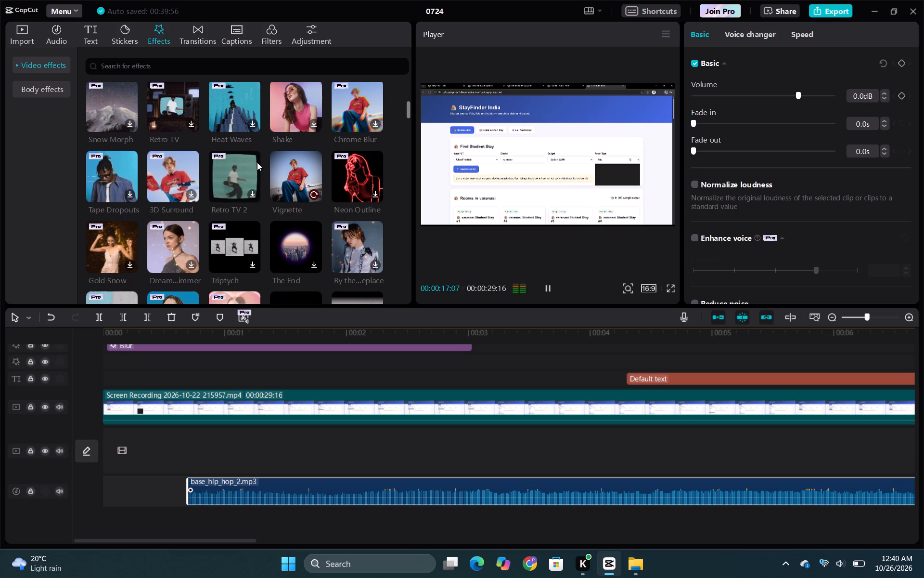
{"action": "scroll", "coordinate": [326, 213], "scroll_direction": "down", "scroll_amount": 4}
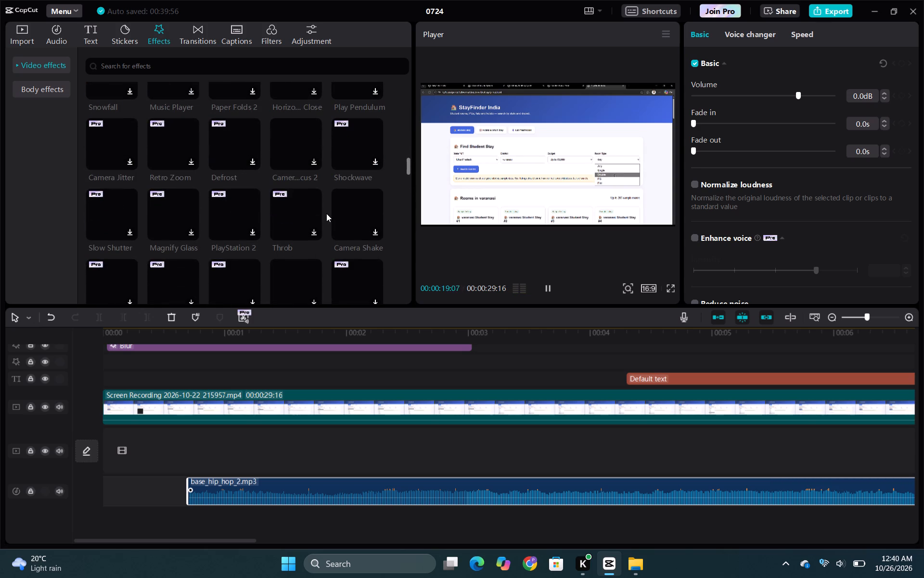
{"action": "scroll", "coordinate": [341, 254], "scroll_direction": "up", "scroll_amount": 1}
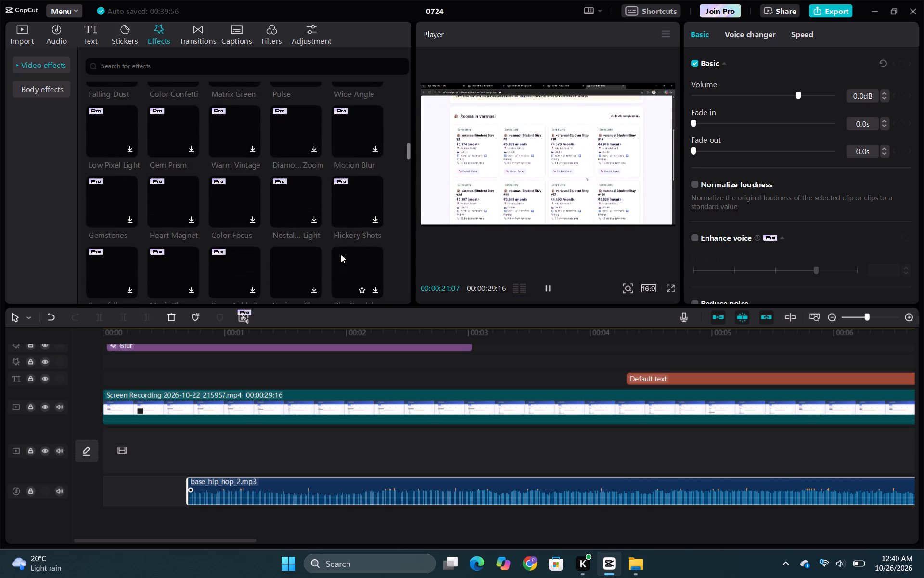
{"action": "scroll", "coordinate": [341, 254], "scroll_direction": "up", "scroll_amount": 3}
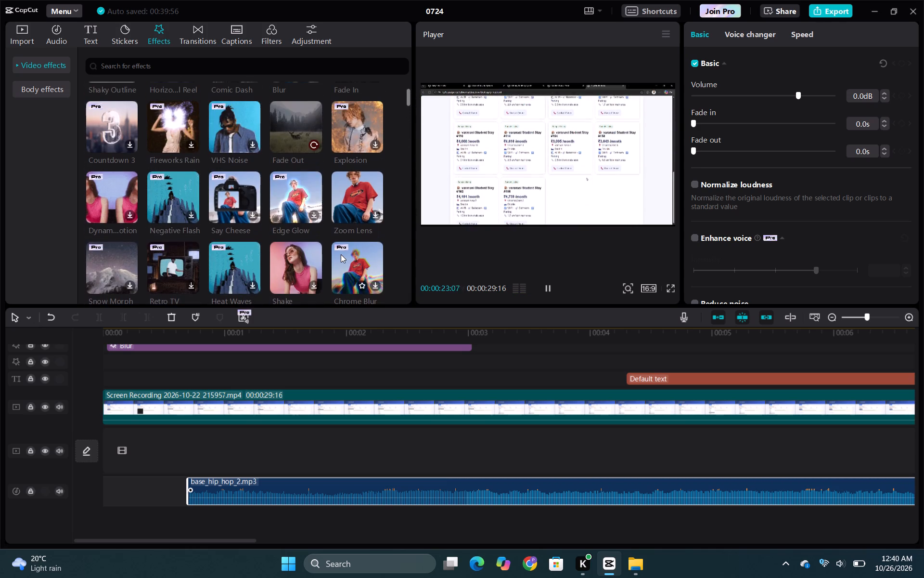
{"action": "scroll", "coordinate": [341, 254], "scroll_direction": "up", "scroll_amount": 2}
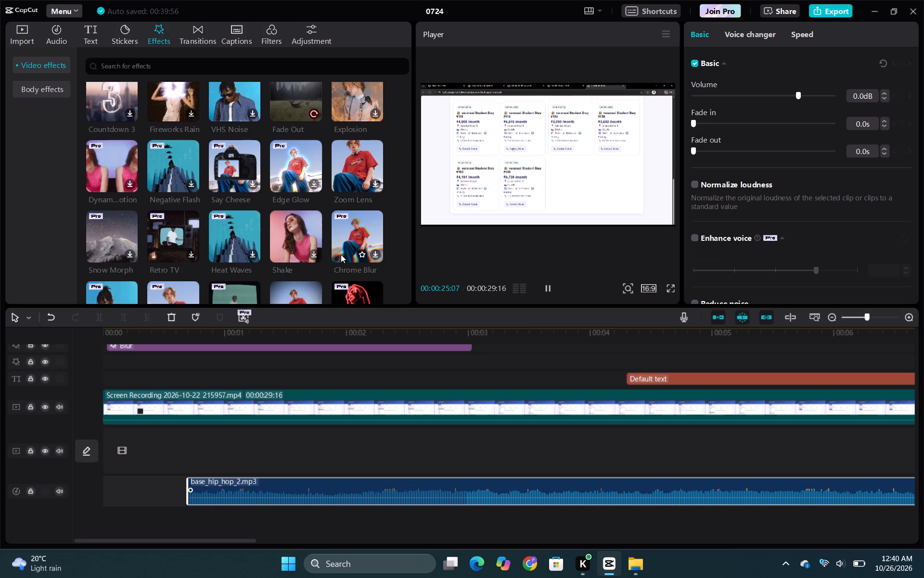
{"action": "scroll", "coordinate": [341, 254], "scroll_direction": "up", "scroll_amount": 2}
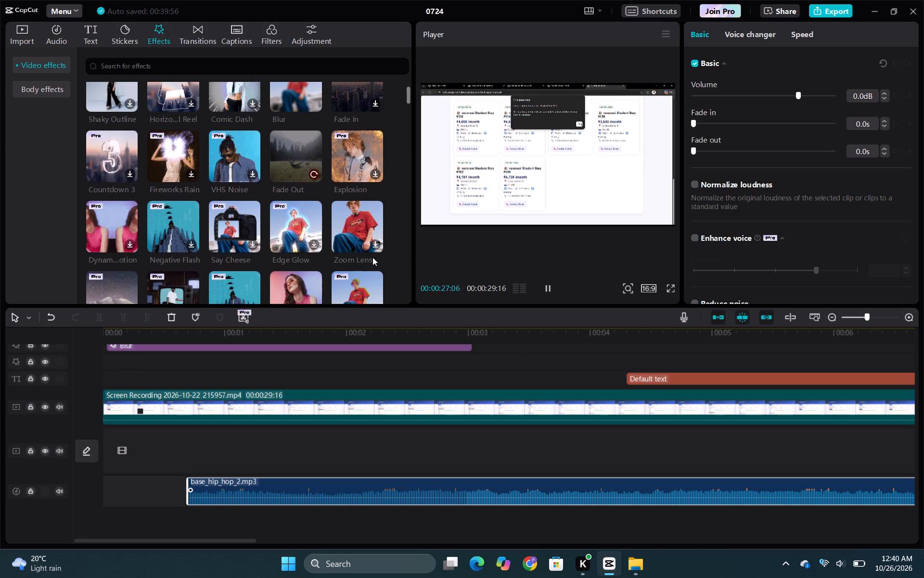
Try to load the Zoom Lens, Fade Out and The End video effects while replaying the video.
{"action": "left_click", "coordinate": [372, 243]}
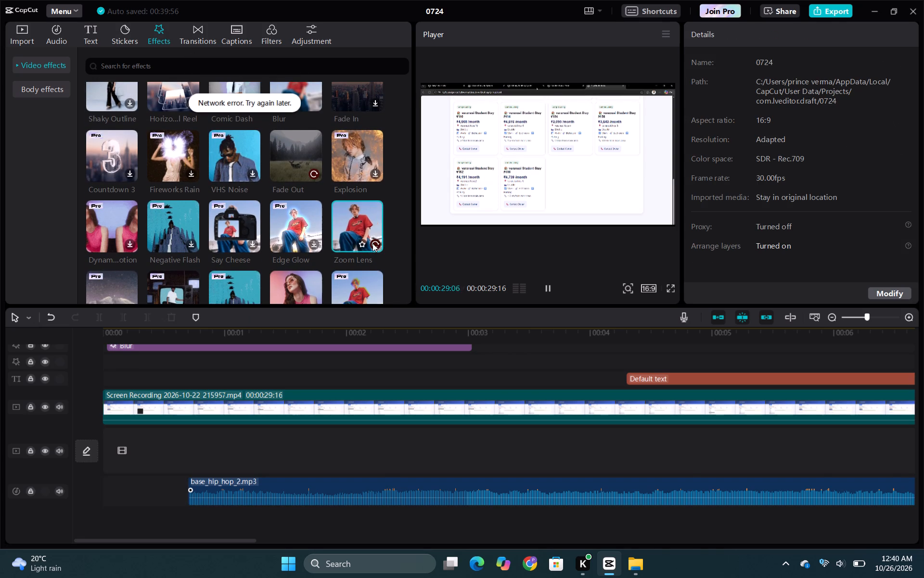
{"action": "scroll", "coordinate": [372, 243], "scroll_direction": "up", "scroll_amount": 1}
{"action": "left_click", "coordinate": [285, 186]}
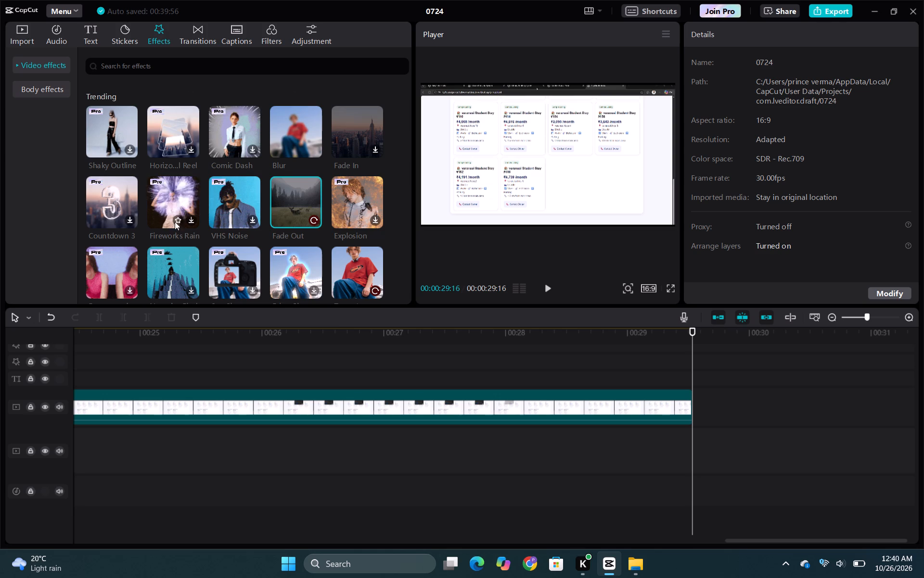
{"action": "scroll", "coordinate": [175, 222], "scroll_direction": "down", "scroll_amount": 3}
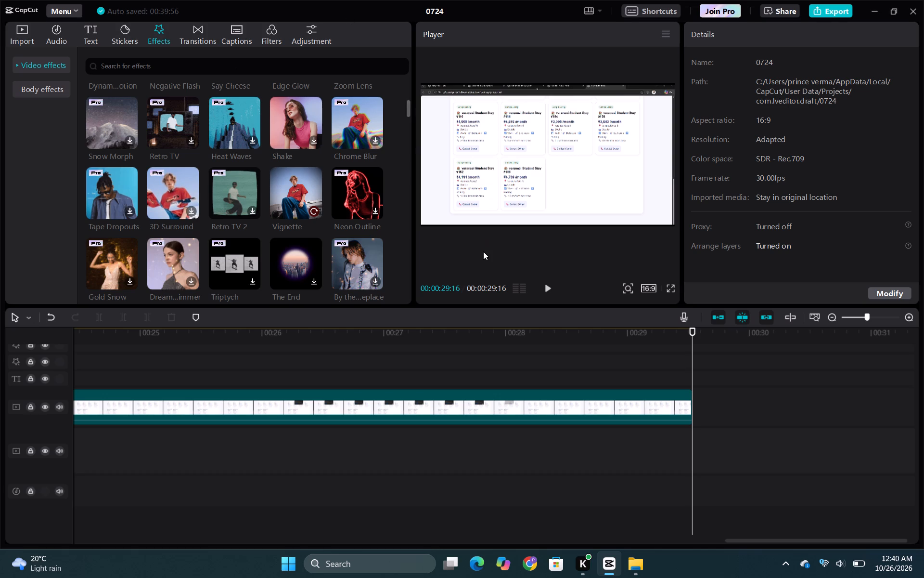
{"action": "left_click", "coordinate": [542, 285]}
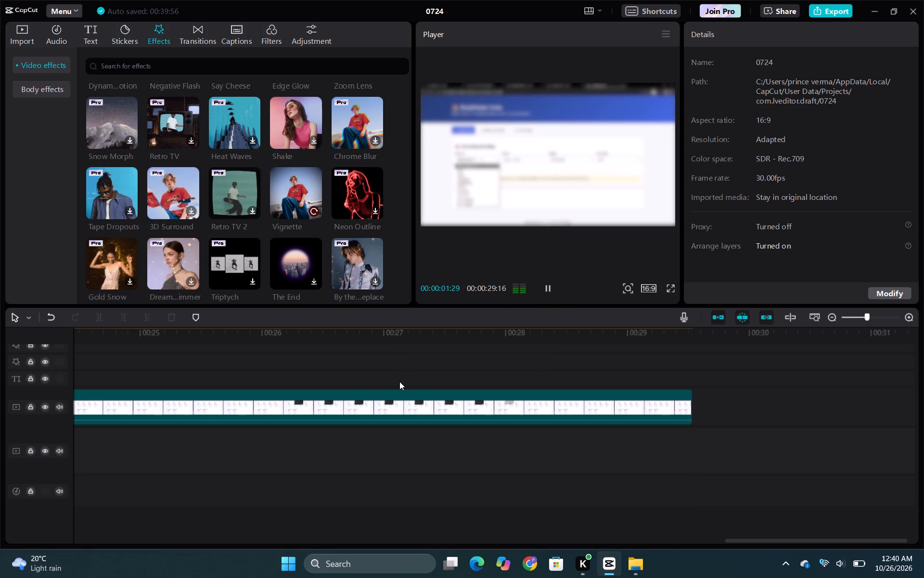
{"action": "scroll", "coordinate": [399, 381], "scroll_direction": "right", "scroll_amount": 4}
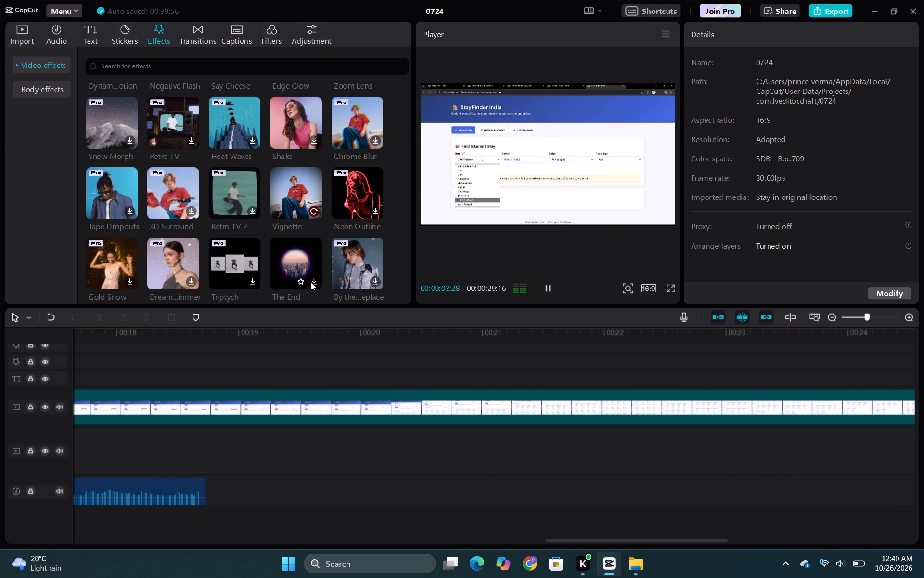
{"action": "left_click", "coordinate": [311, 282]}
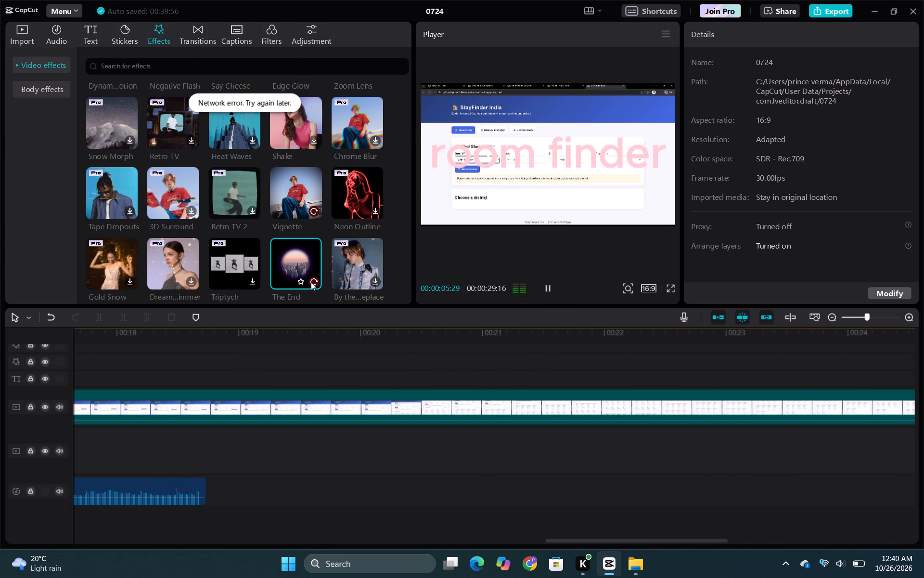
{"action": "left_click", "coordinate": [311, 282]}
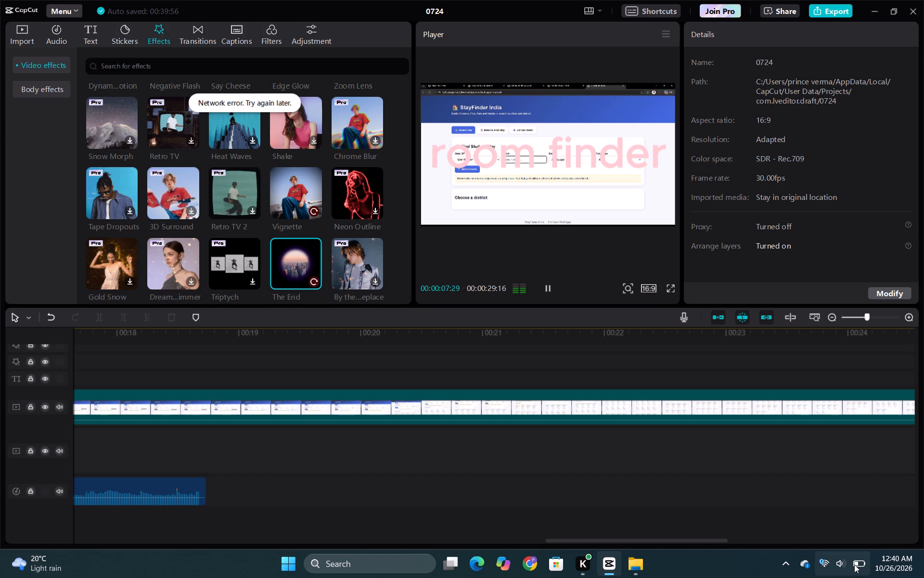
Disconnect the vpn1 VPN connection in the Windows quick settings and return to the CapCut timeline.
{"action": "left_click", "coordinate": [827, 565]}
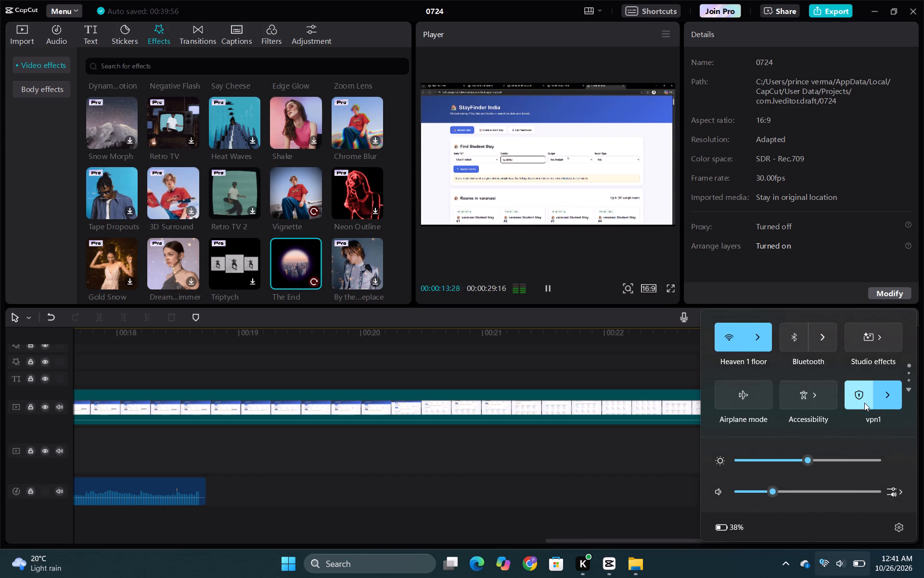
{"action": "left_click", "coordinate": [894, 394]}
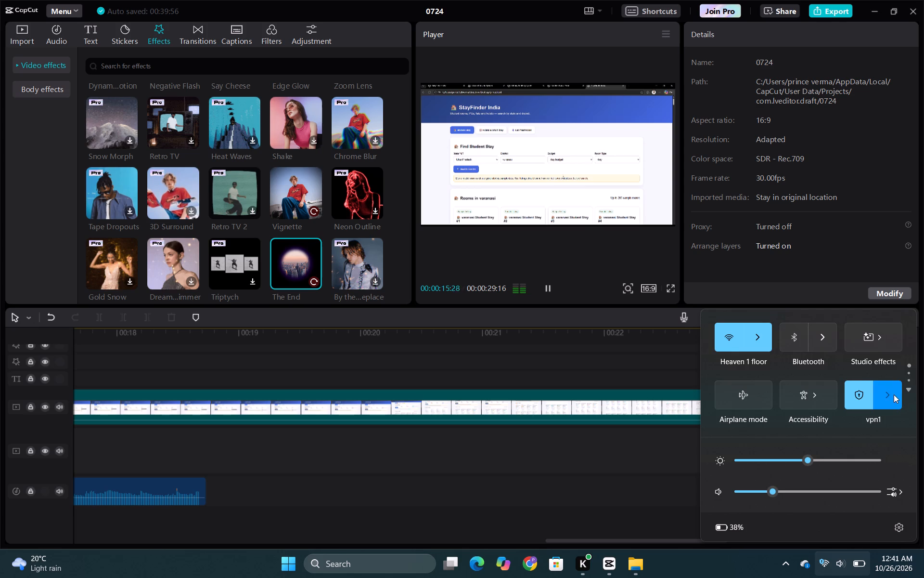
{"action": "left_click", "coordinate": [788, 350]}
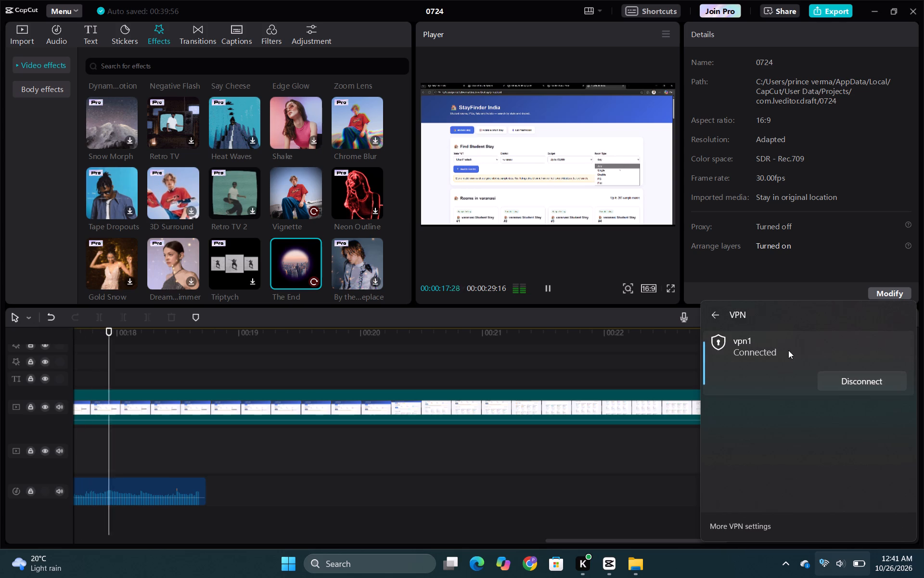
{"action": "left_click", "coordinate": [788, 350]}
{"action": "left_click", "coordinate": [846, 380]}
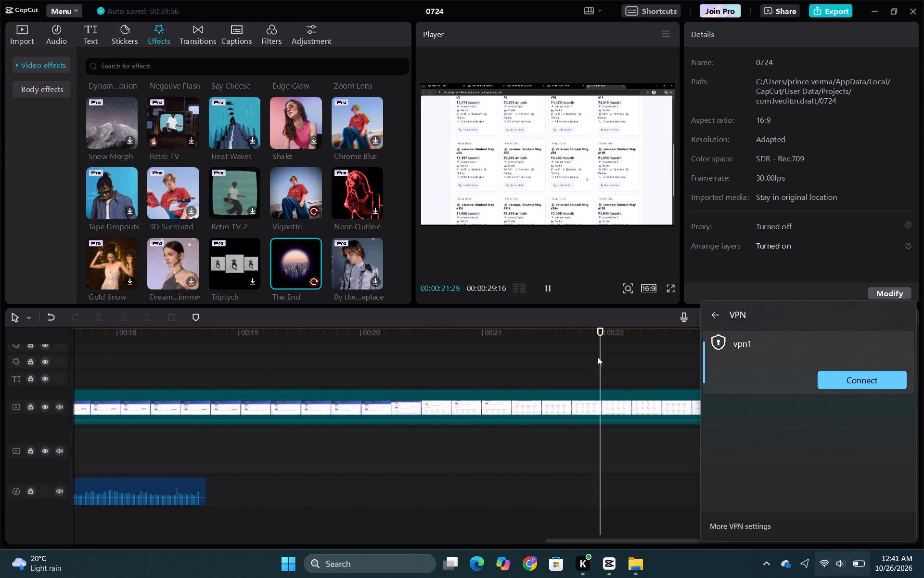
{"action": "left_click", "coordinate": [472, 361]}
Look over the timeline tracks back to the start and open the Body effects category.
{"action": "scroll", "coordinate": [472, 361], "scroll_direction": "up", "scroll_amount": 3}
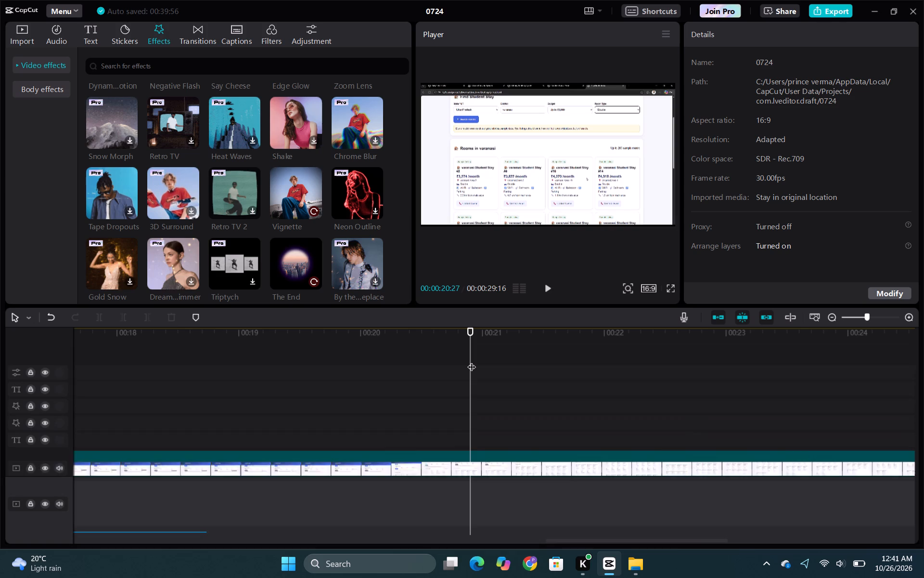
{"action": "scroll", "coordinate": [472, 361], "scroll_direction": "up", "scroll_amount": 3}
{"action": "scroll", "coordinate": [472, 361], "scroll_direction": "down", "scroll_amount": 1}
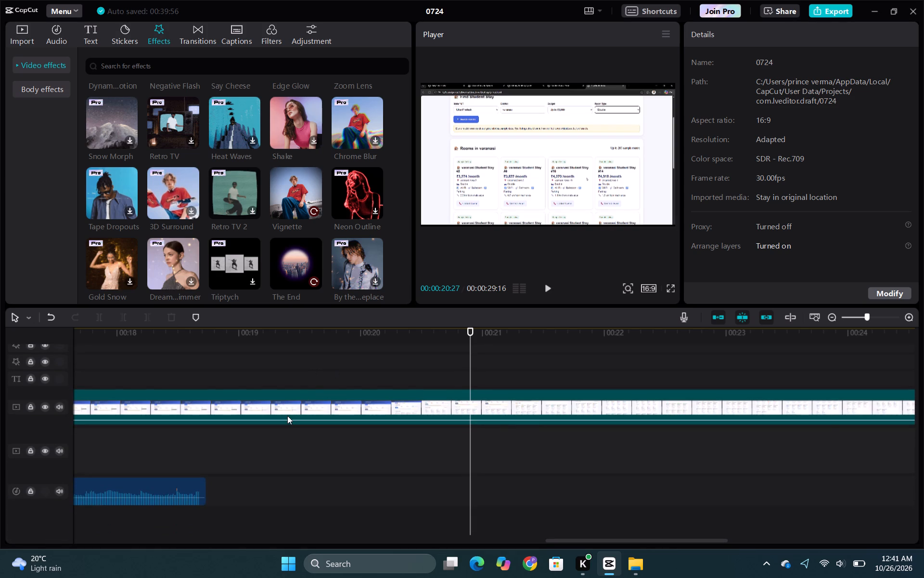
{"action": "scroll", "coordinate": [287, 416], "scroll_direction": "right", "scroll_amount": 8}
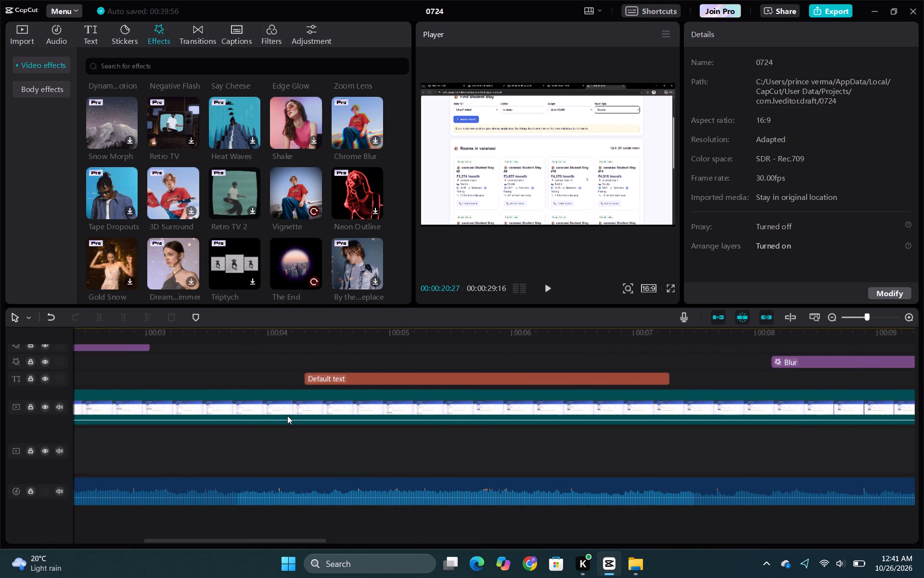
{"action": "scroll", "coordinate": [287, 416], "scroll_direction": "right", "scroll_amount": 4}
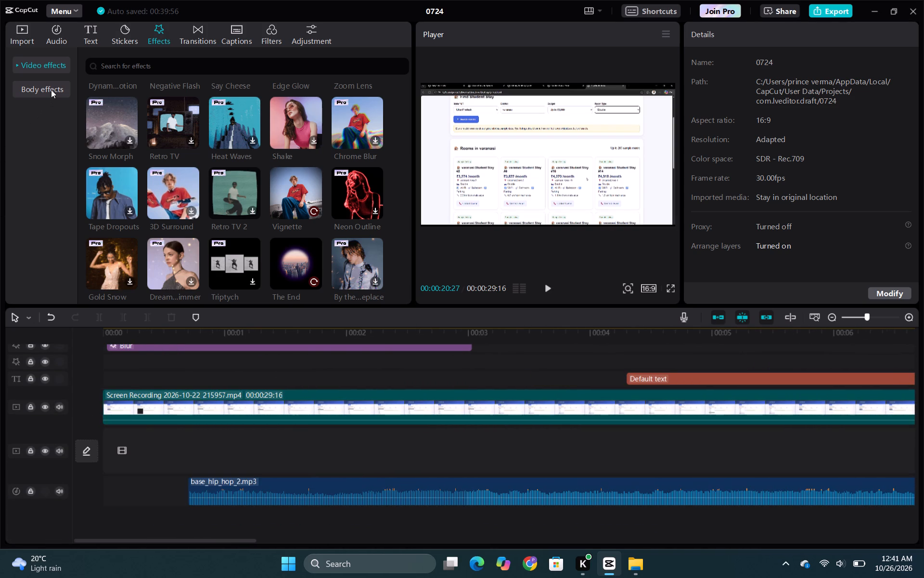
{"action": "left_click", "coordinate": [51, 89]}
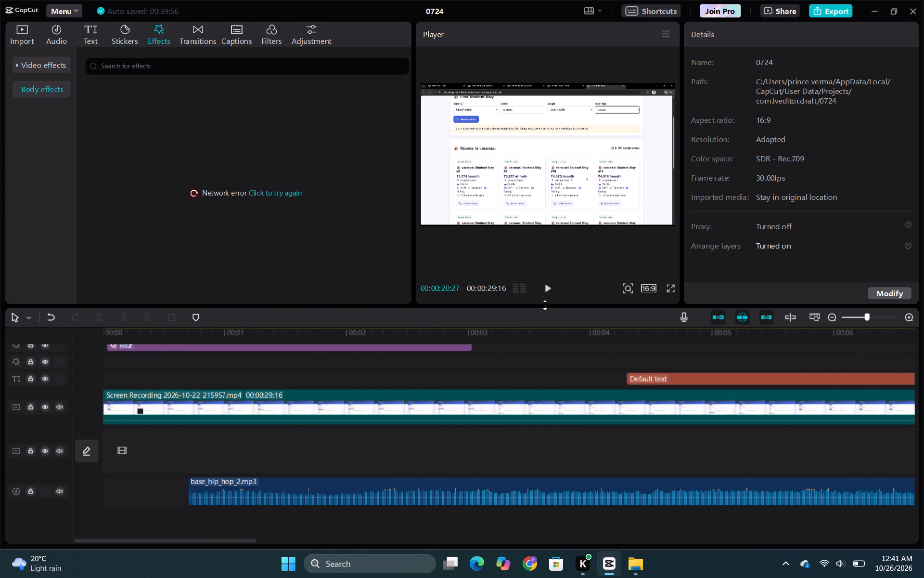
Connect the vpn1 VPN in the Windows quick settings and return to the CapCut project.
{"action": "left_click", "coordinate": [854, 558]}
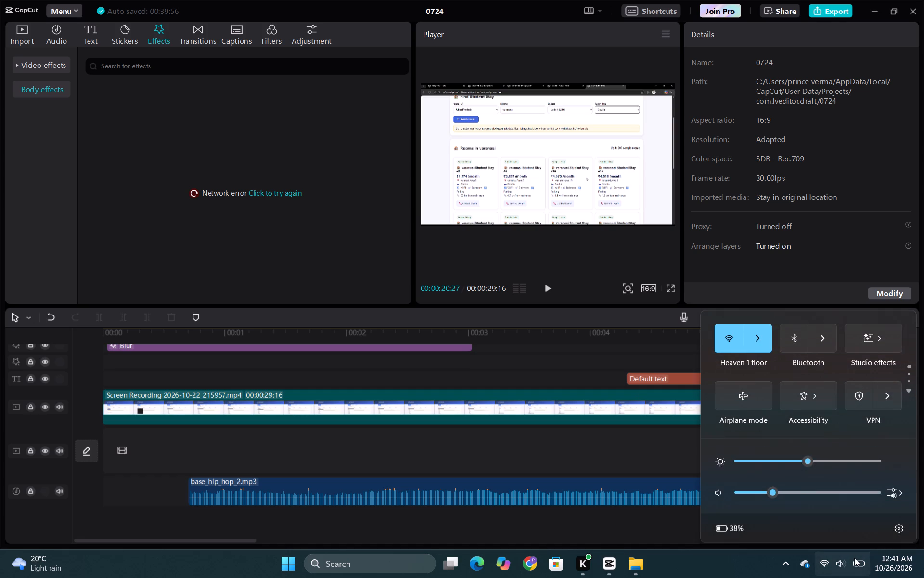
{"action": "left_click", "coordinate": [855, 394]}
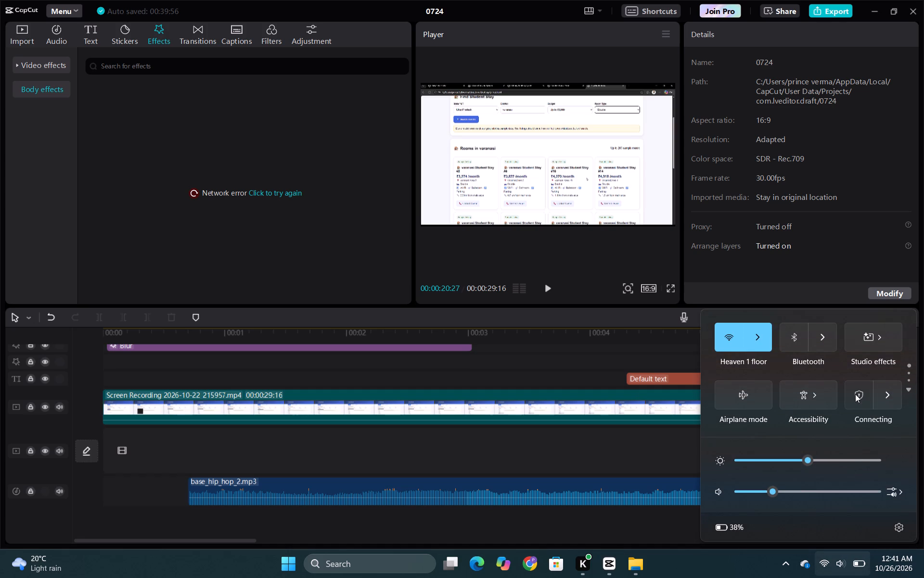
{"action": "left_click", "coordinate": [885, 400]}
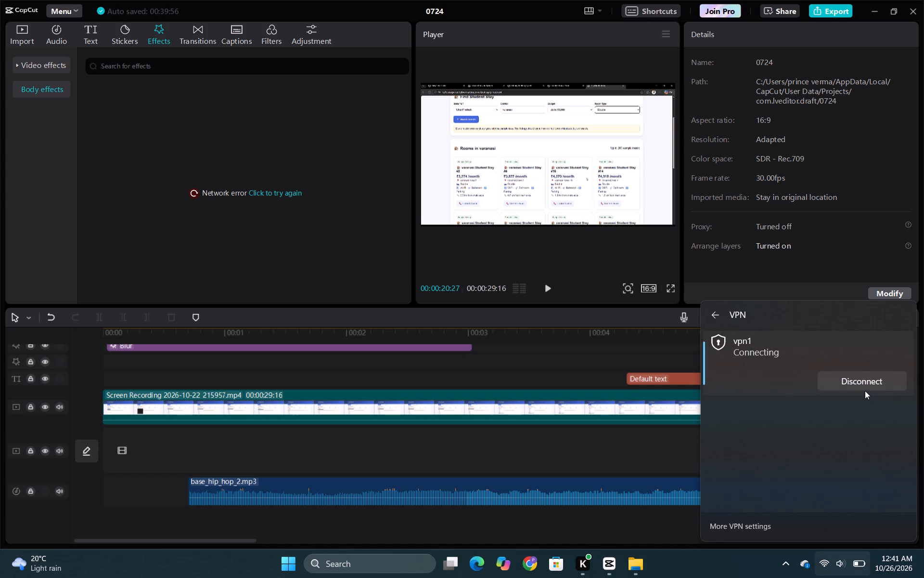
{"action": "left_click", "coordinate": [283, 250]}
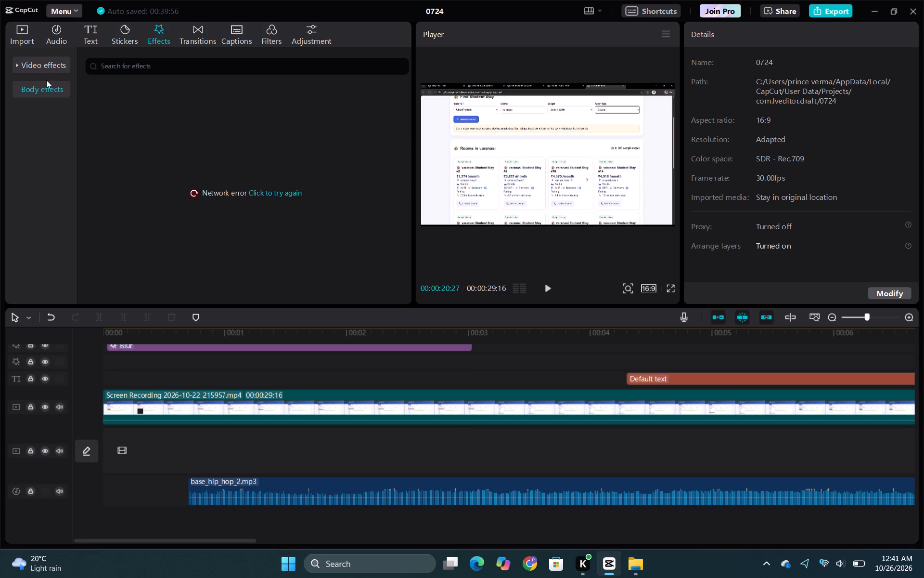
Look through the Trending, Opening & Closing and Pro categories of the video effects.
{"action": "left_click", "coordinate": [45, 60]}
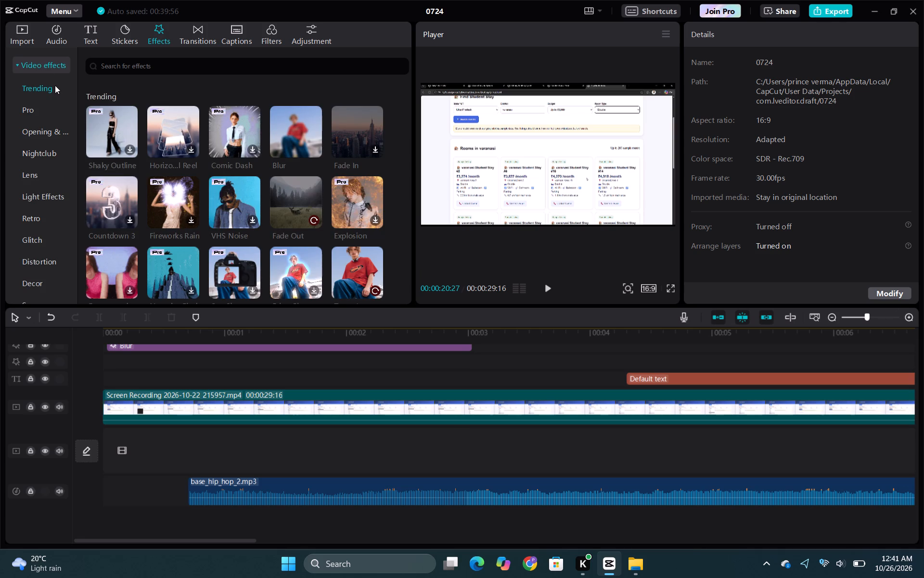
{"action": "left_click", "coordinate": [48, 88]}
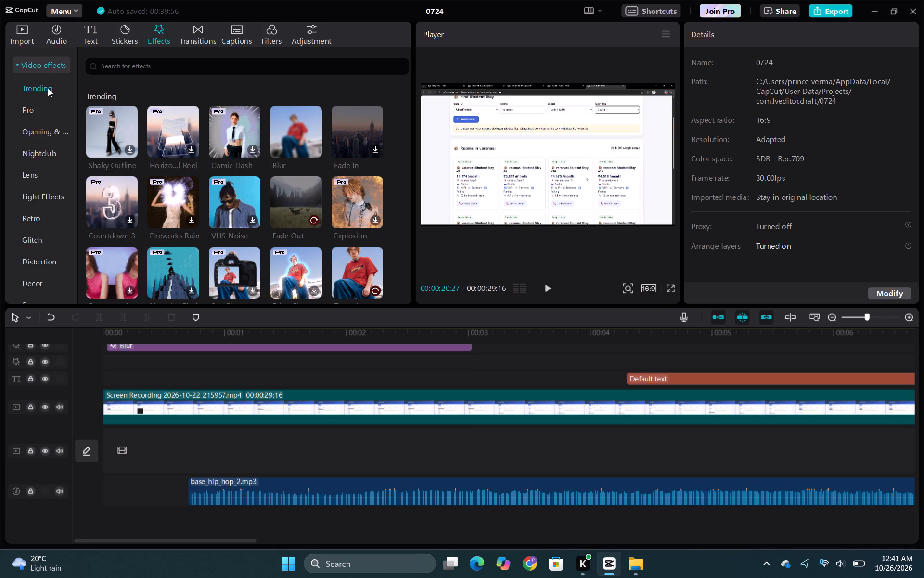
{"action": "double_click", "coordinate": [48, 88]}
{"action": "left_click", "coordinate": [41, 128]}
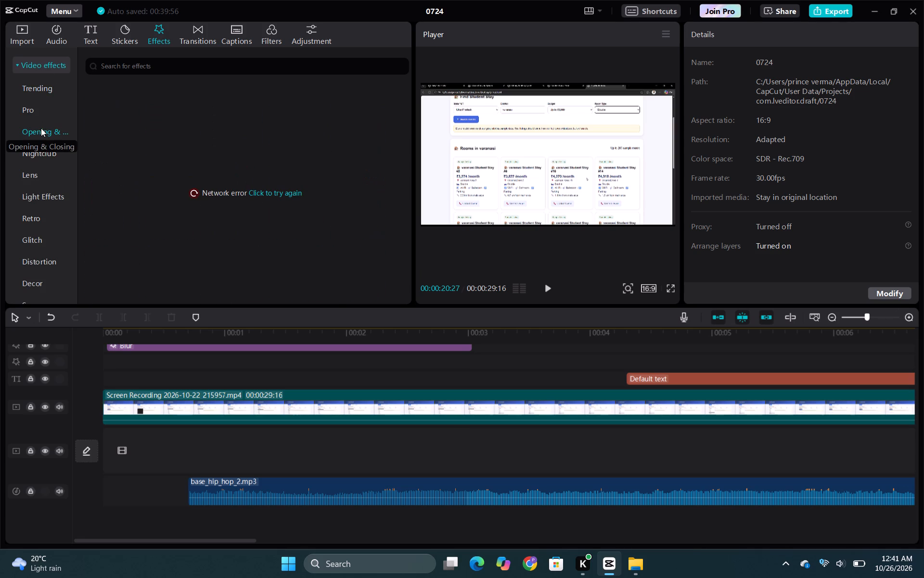
{"action": "left_click", "coordinate": [33, 110]}
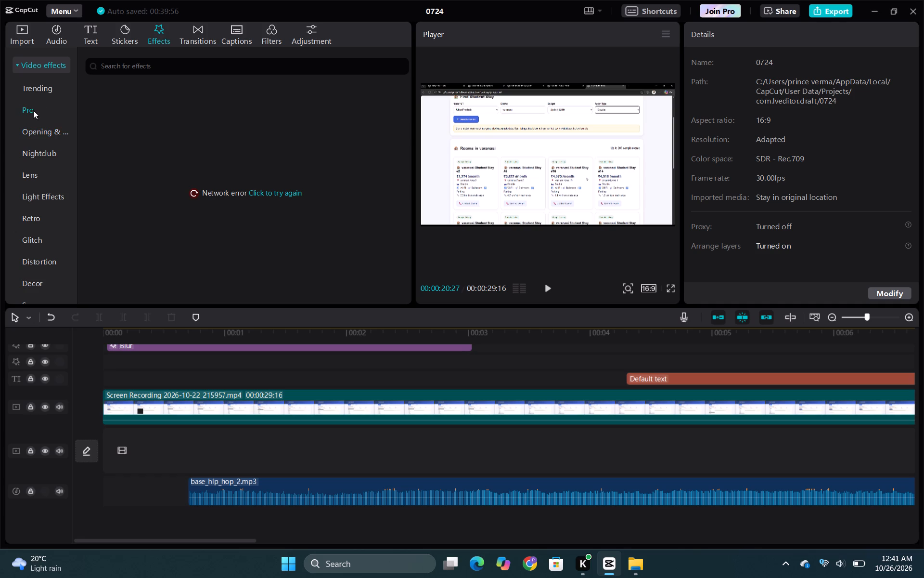
{"action": "left_click", "coordinate": [44, 70]}
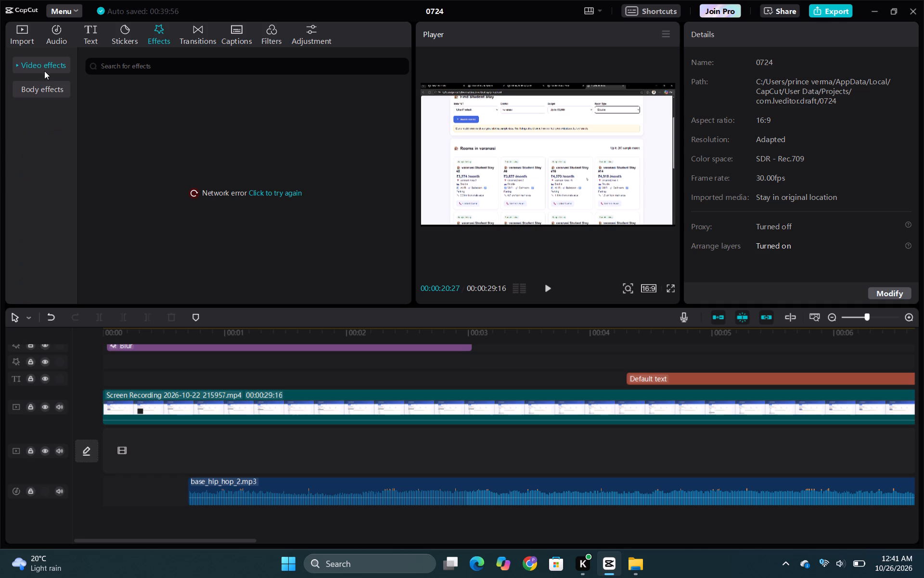
Try to reload the Body effects, checking the transitions and captions libraries between attempts.
{"action": "left_click", "coordinate": [47, 89]}
{"action": "triple_click", "coordinate": [274, 193]}
{"action": "triple_click", "coordinate": [274, 193]}
{"action": "left_click", "coordinate": [206, 40]}
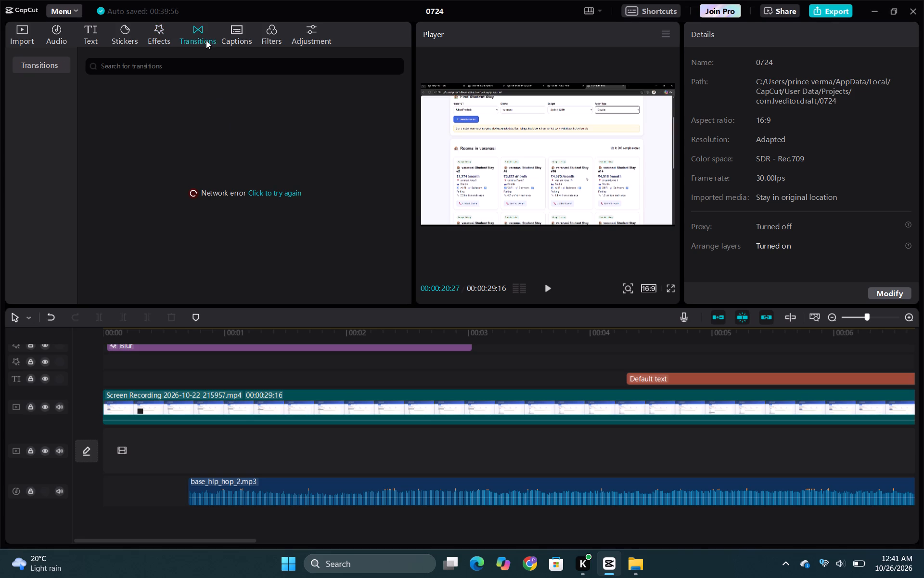
{"action": "left_click", "coordinate": [243, 42]}
{"action": "left_click", "coordinate": [161, 31]}
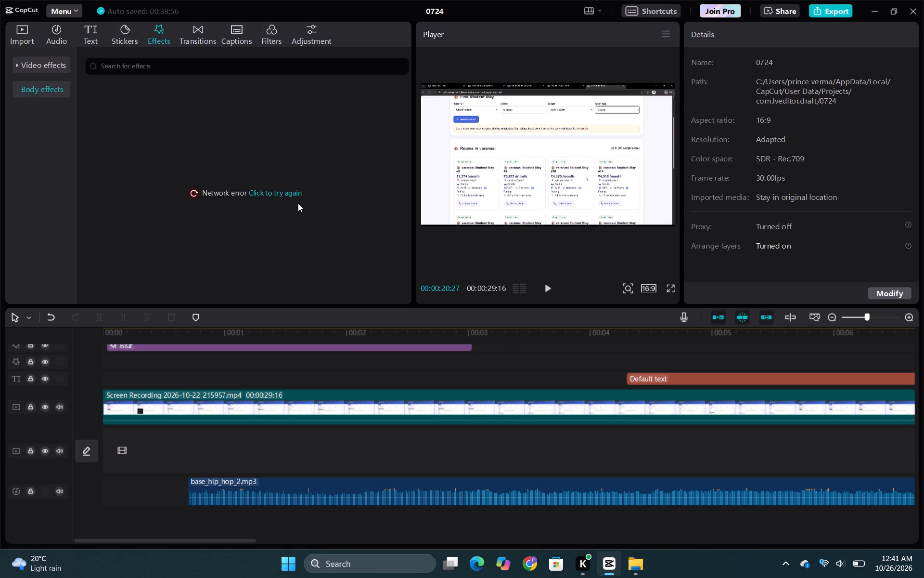
{"action": "double_click", "coordinate": [286, 195]}
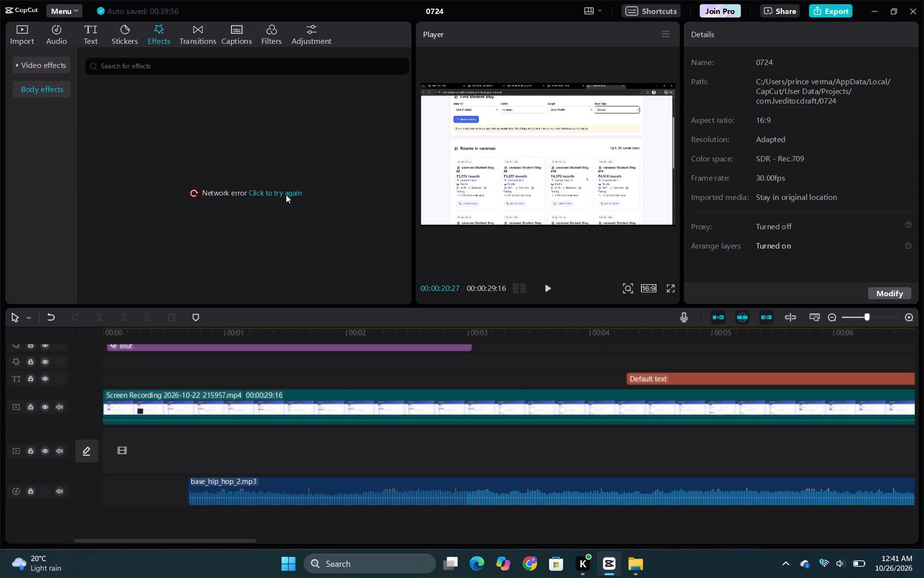
{"action": "double_click", "coordinate": [286, 195]}
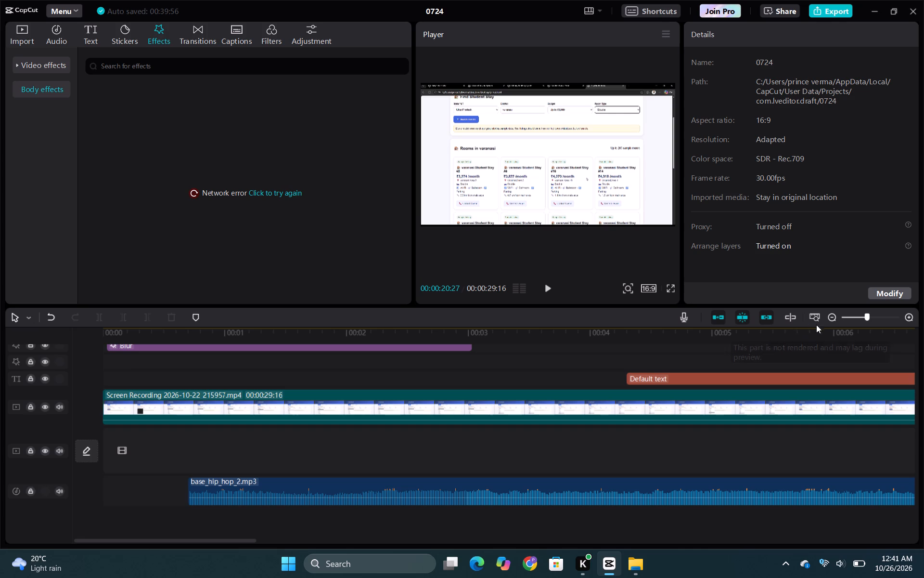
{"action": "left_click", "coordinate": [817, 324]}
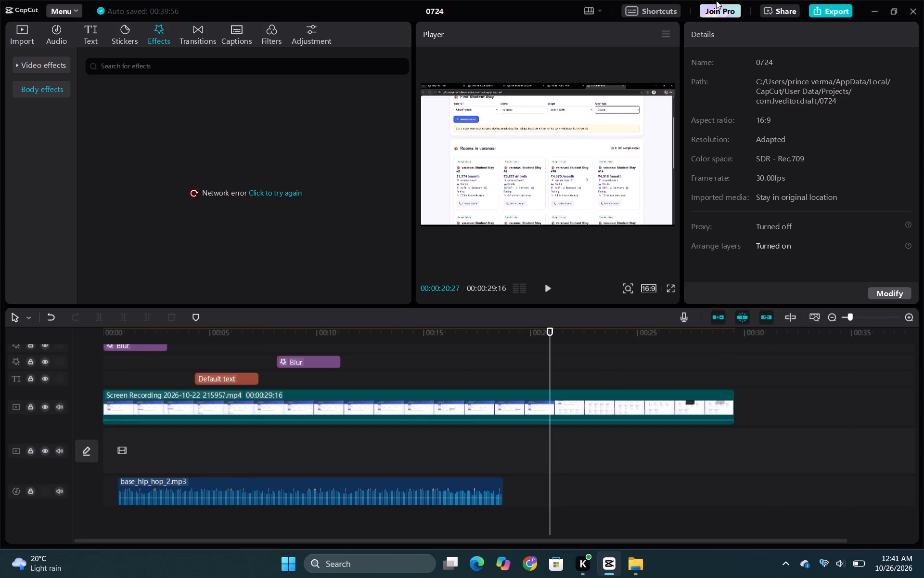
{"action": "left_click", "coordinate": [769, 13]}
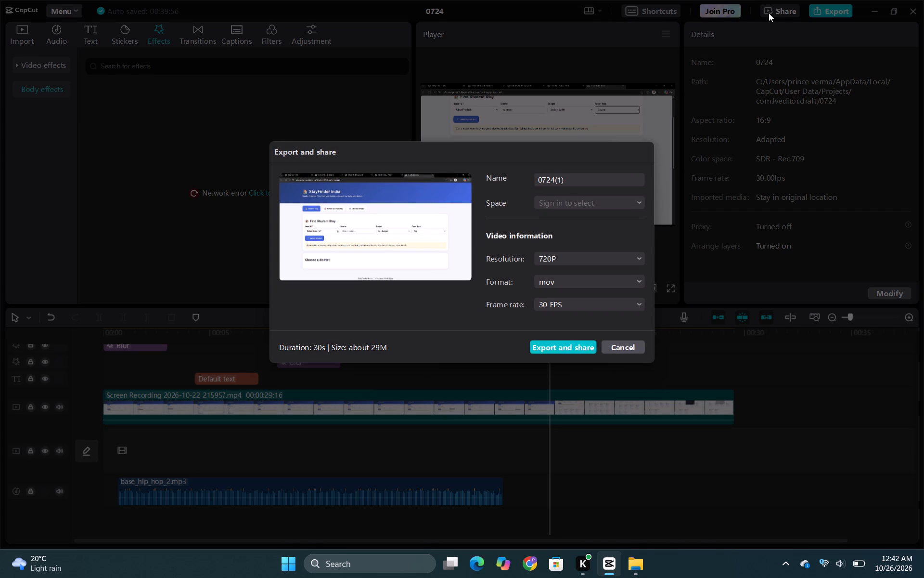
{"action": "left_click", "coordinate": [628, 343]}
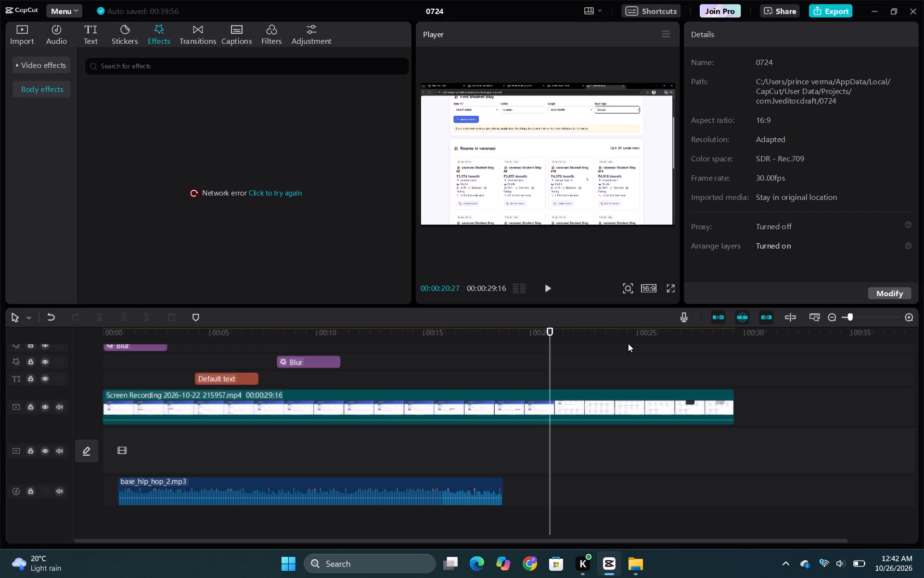
Set up a voiceover recording with echo reduction and Mute project turned on and the input volume at 88.
{"action": "left_click", "coordinate": [684, 319]}
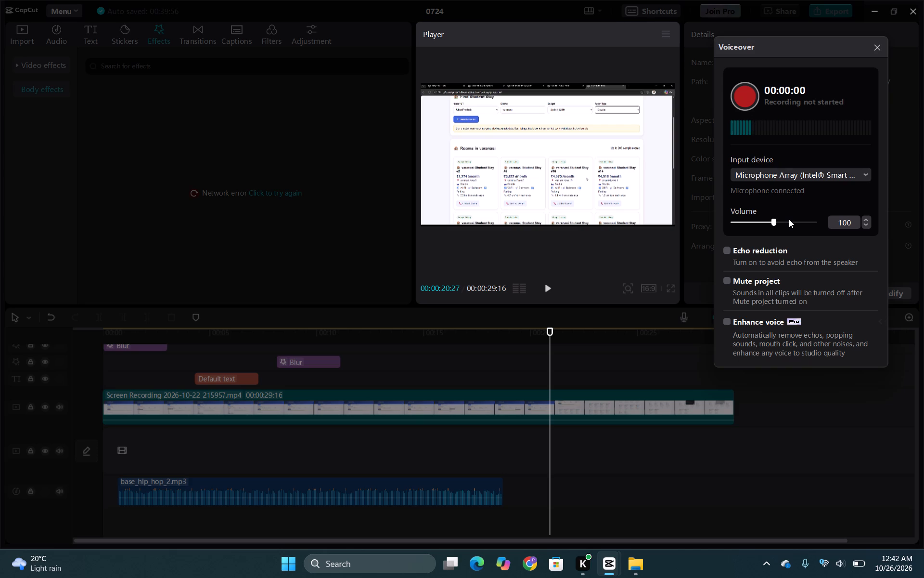
{"action": "left_click", "coordinate": [737, 254]}
{"action": "left_click", "coordinate": [724, 275]}
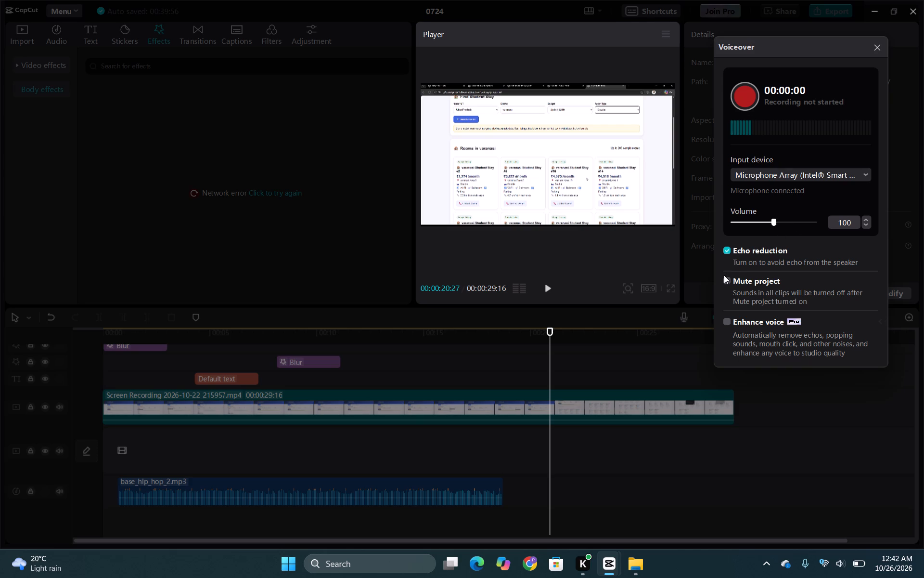
{"action": "left_click", "coordinate": [732, 282]}
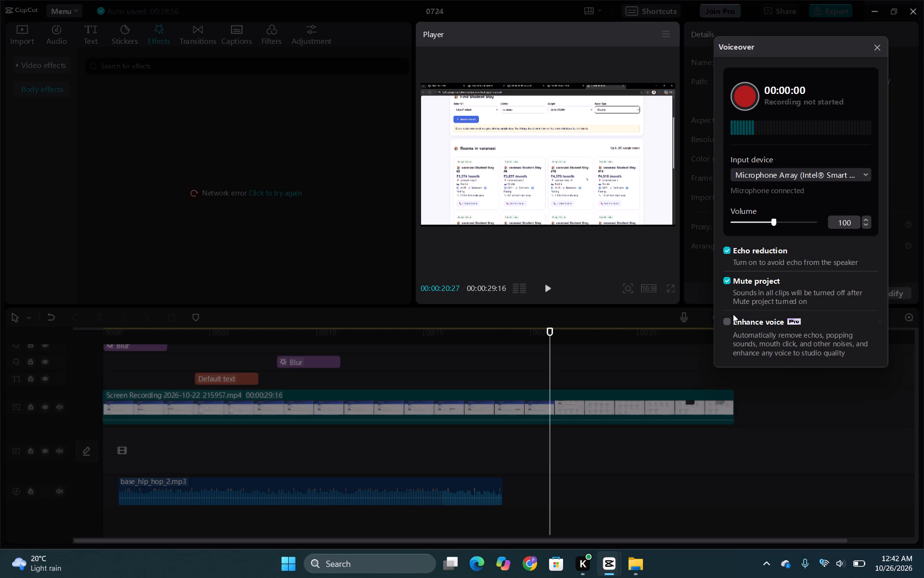
{"action": "left_click", "coordinate": [733, 314]}
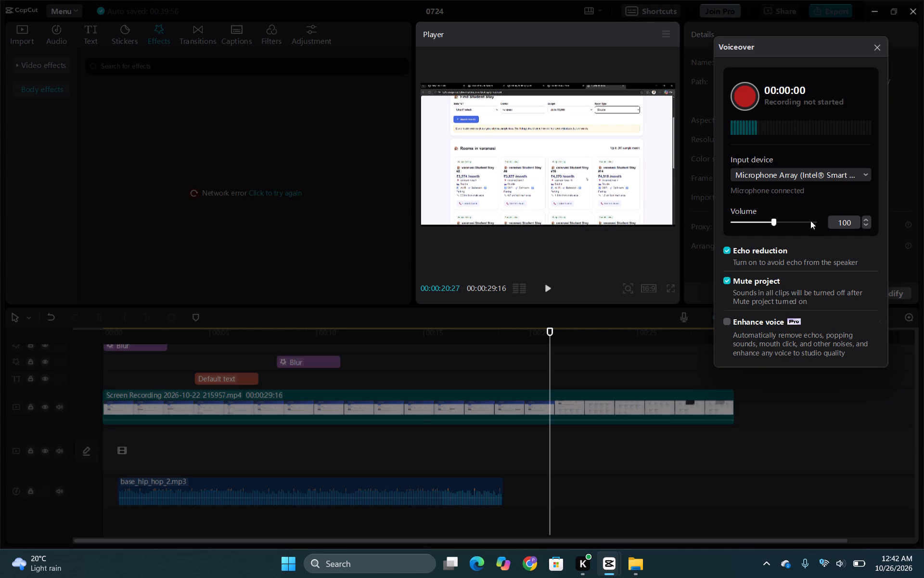
{"action": "left_click", "coordinate": [810, 221]}
{"action": "left_click", "coordinate": [769, 218]}
{"action": "left_click", "coordinate": [693, 207]}
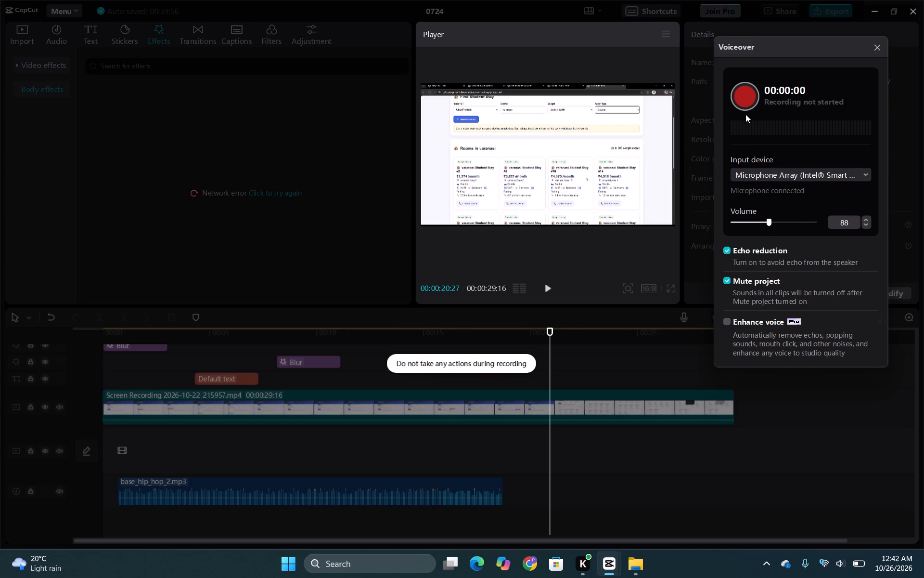
Record a voiceover of about 12 seconds starting at 00:00:20:27 and close the Voiceover window.
{"action": "left_click", "coordinate": [742, 96]}
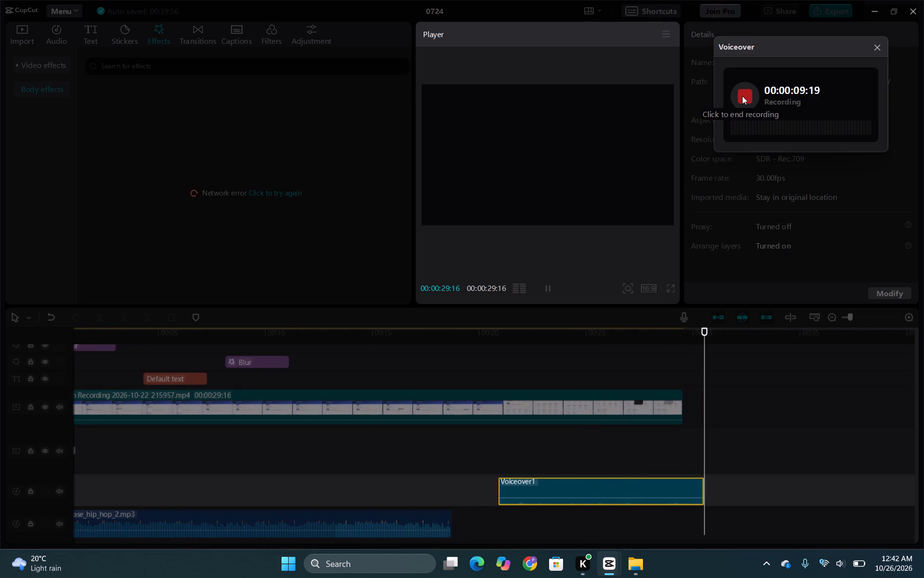
{"action": "left_click", "coordinate": [752, 94]}
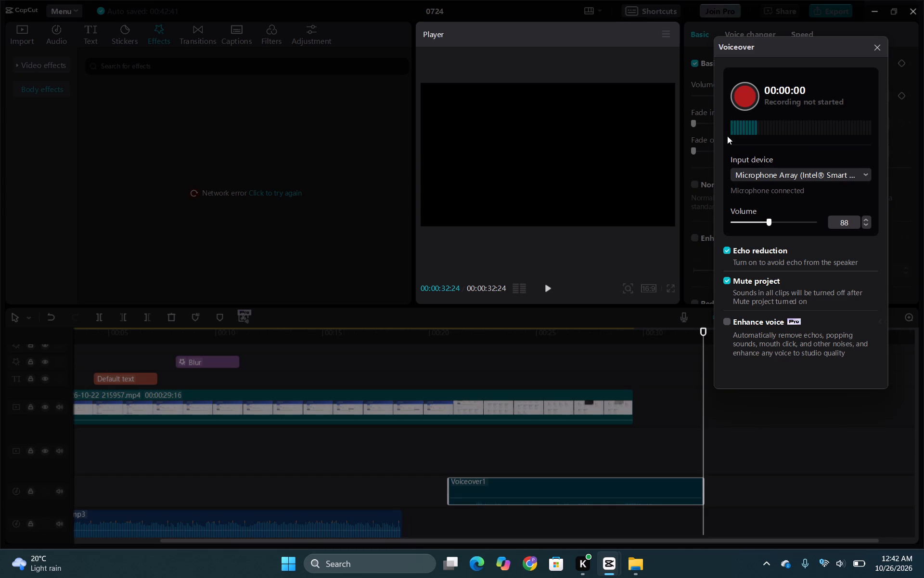
{"action": "left_click", "coordinate": [574, 358]}
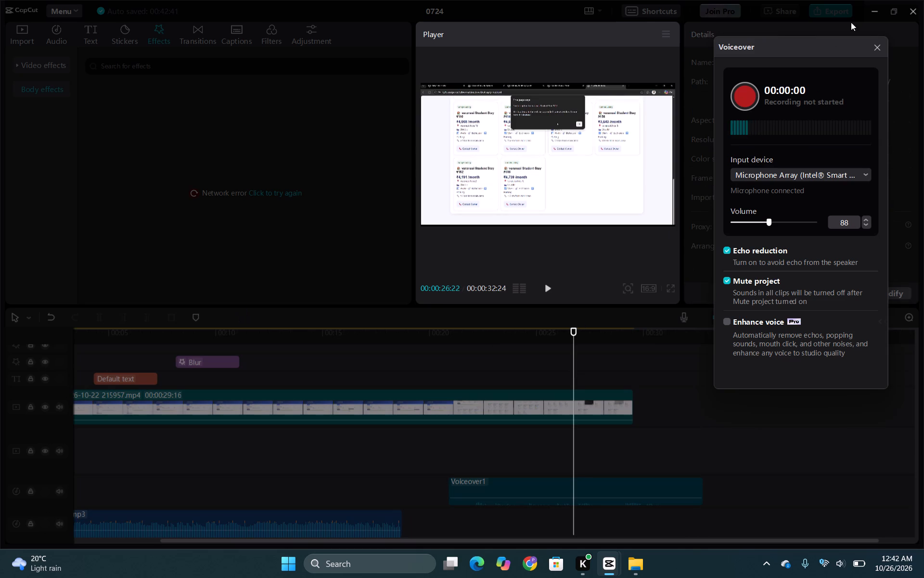
{"action": "left_click", "coordinate": [875, 45]}
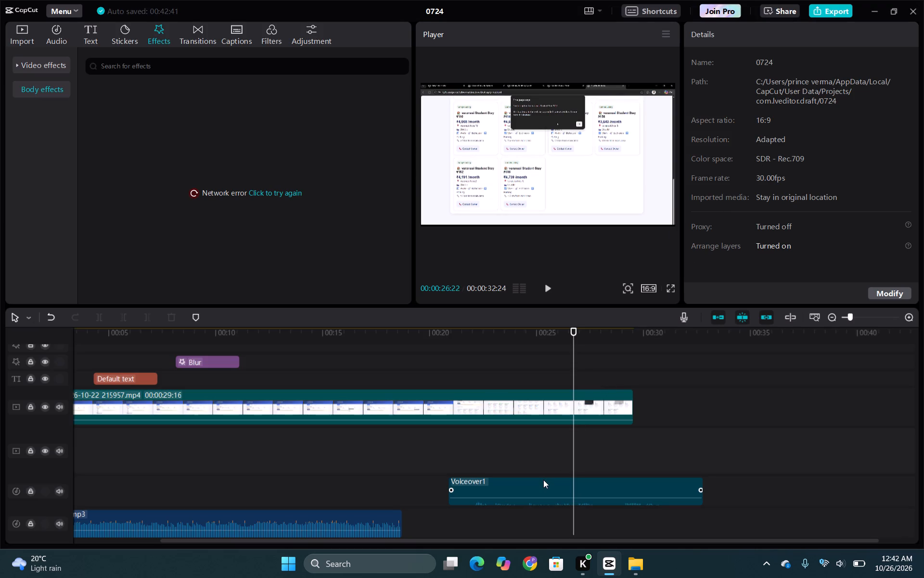
Move the voiceover clip earlier on its audio track so that it starts at about 16.5 seconds.
{"action": "left_click_drag", "start_coordinate": [536, 489], "coordinate": [511, 489]}
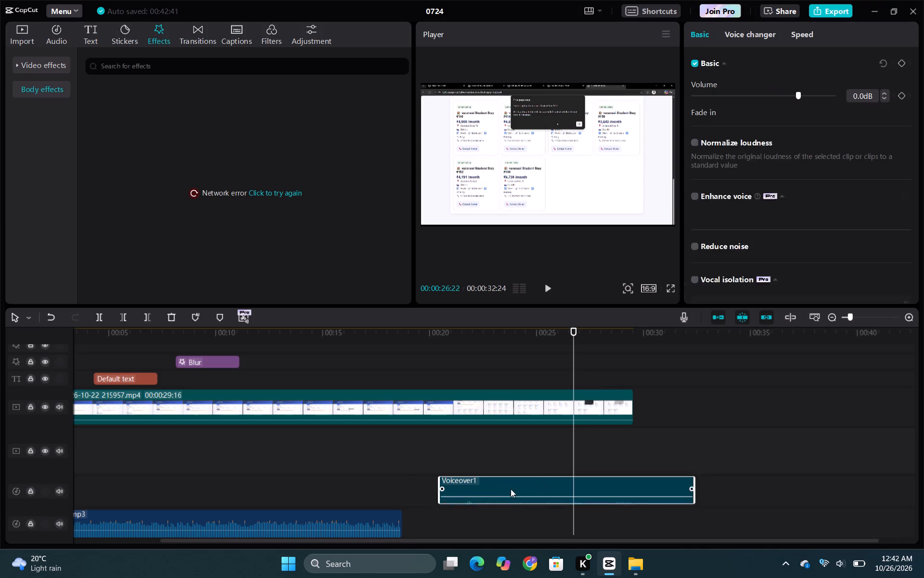
{"action": "left_click_drag", "start_coordinate": [511, 489], "coordinate": [442, 497]}
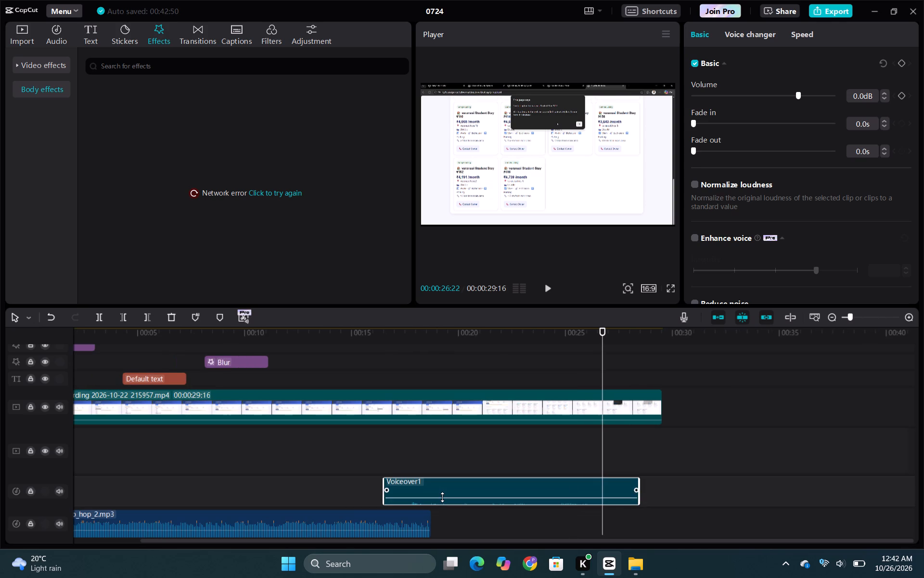
Play the last seconds of the video to listen to the repositioned voiceover.
{"action": "left_click", "coordinate": [548, 284]}
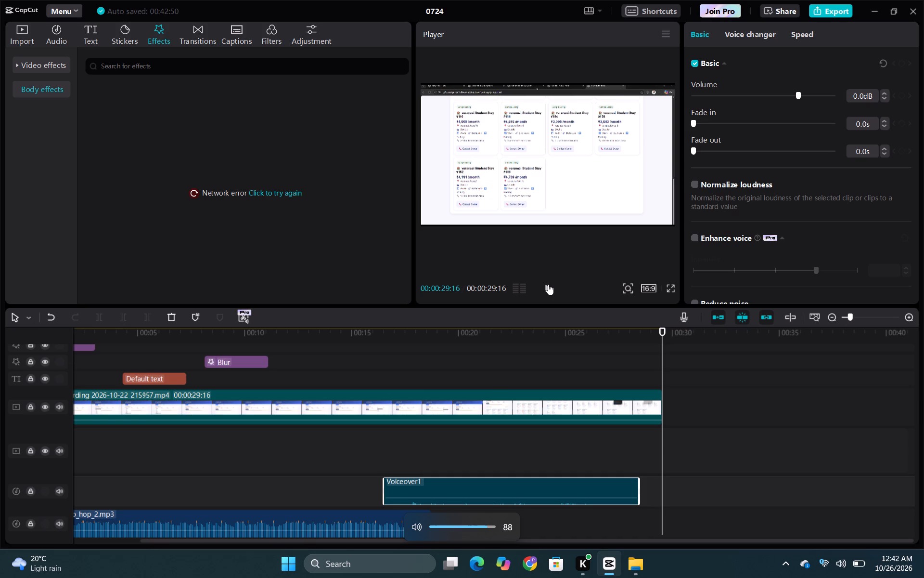
{"action": "left_click", "coordinate": [375, 460]}
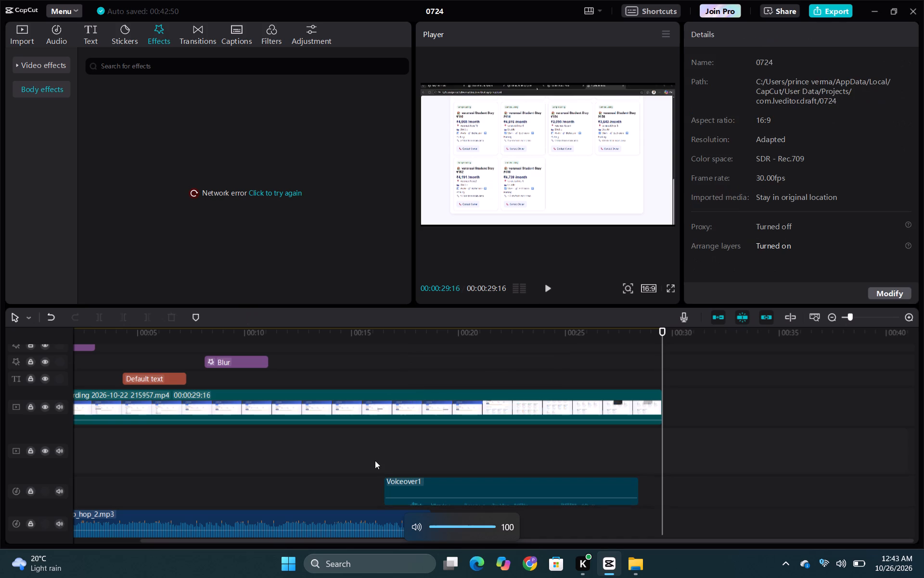
{"action": "left_click", "coordinate": [549, 286]}
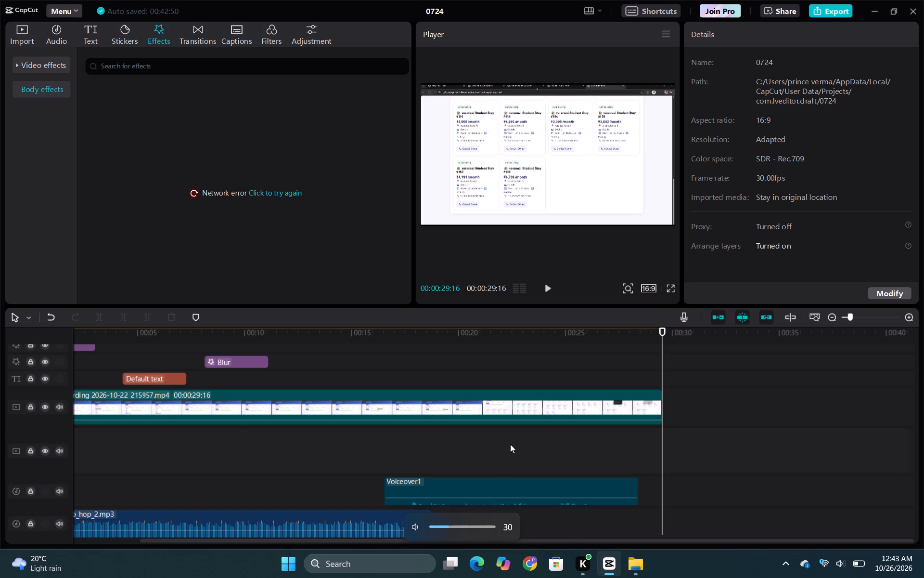
Turn off auto snapping and linkage for the timeline, trying out the main track magnet and preview axis switches as well.
{"action": "scroll", "coordinate": [521, 356], "scroll_direction": "up", "scroll_amount": 2}
{"action": "scroll", "coordinate": [521, 356], "scroll_direction": "down", "scroll_amount": 1}
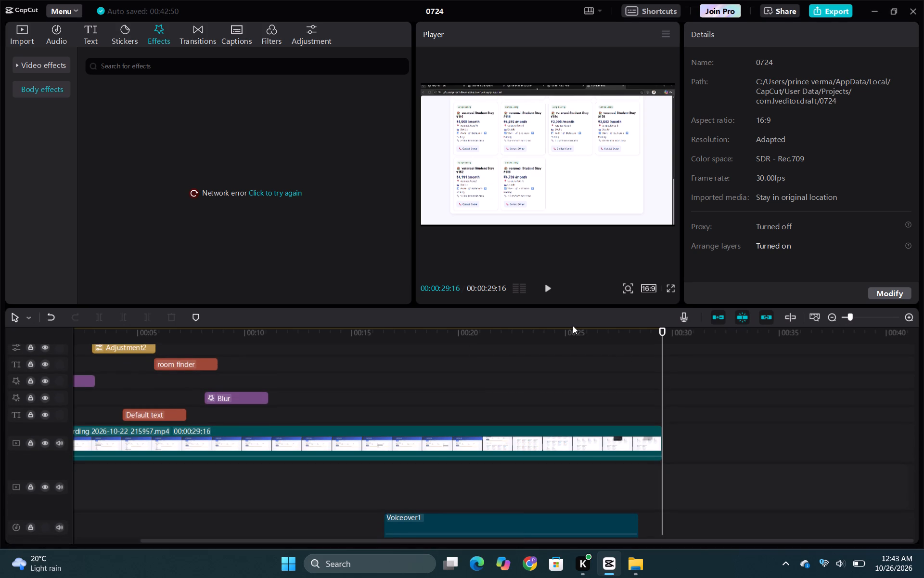
{"action": "scroll", "coordinate": [557, 335], "scroll_direction": "right", "scroll_amount": 1}
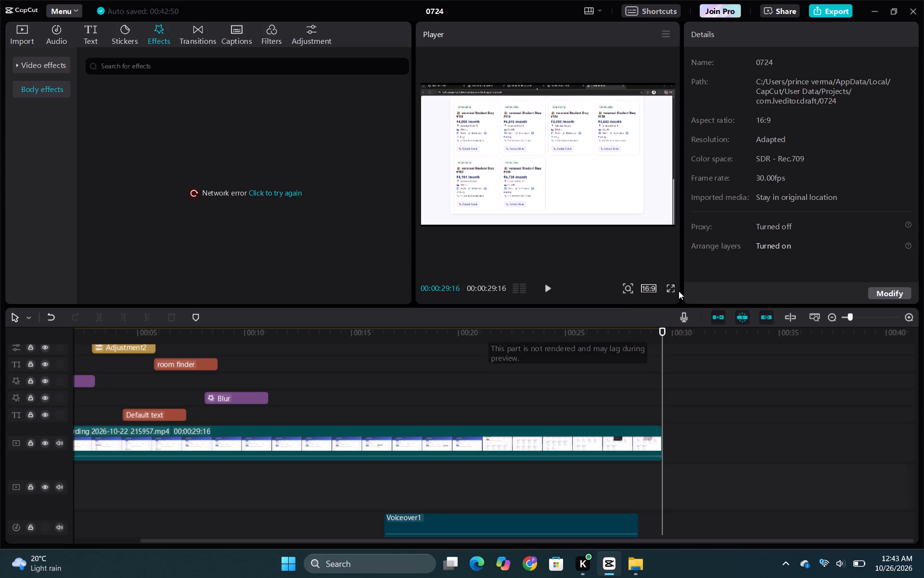
{"action": "left_click", "coordinate": [718, 320]}
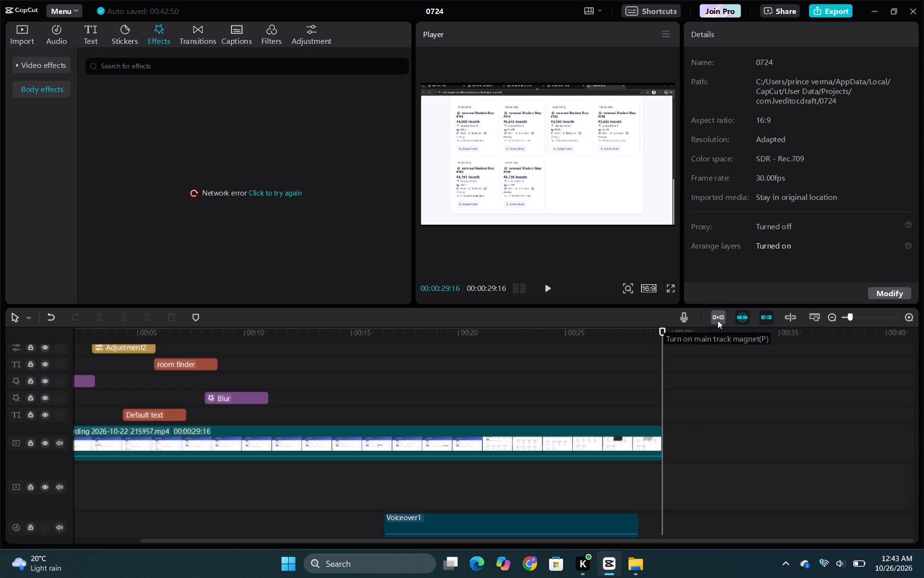
{"action": "left_click", "coordinate": [718, 320]}
{"action": "left_click", "coordinate": [744, 320]}
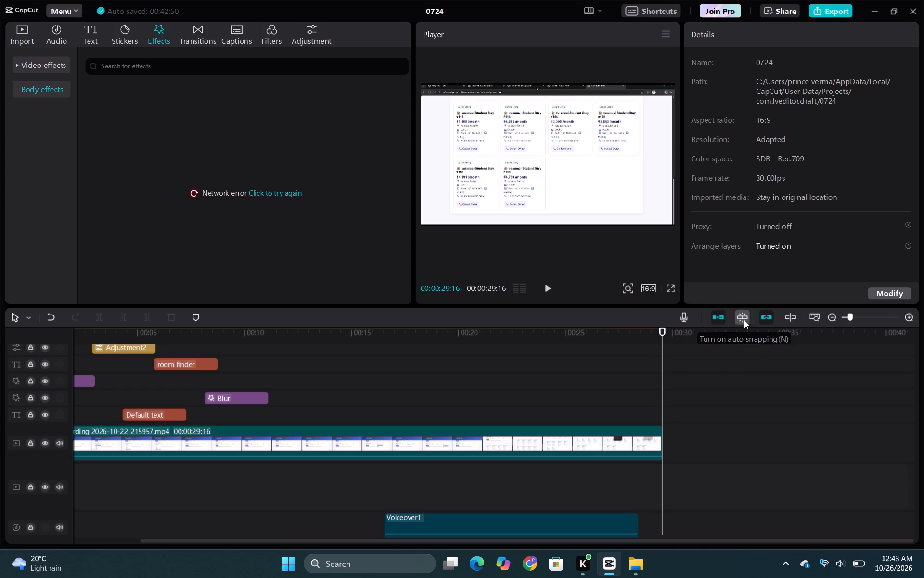
{"action": "left_click", "coordinate": [767, 322]}
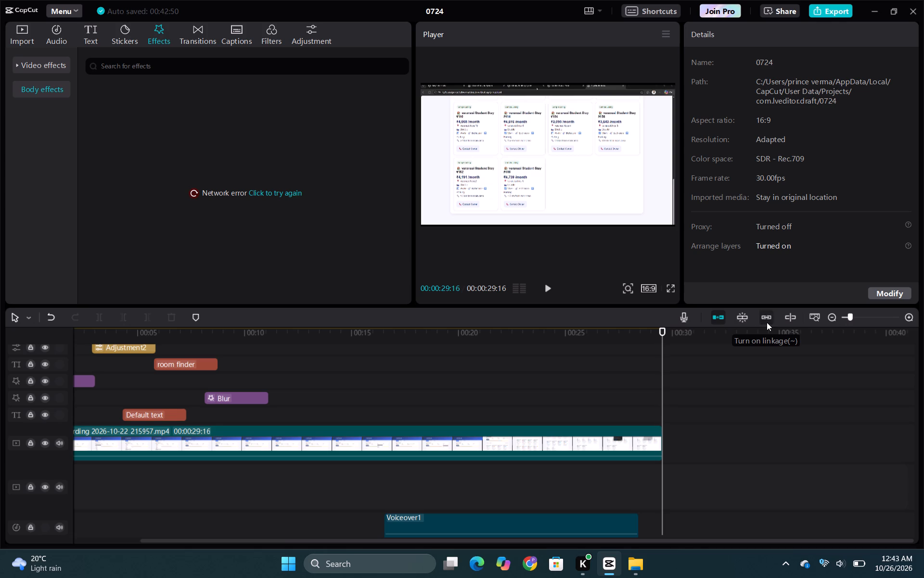
{"action": "left_click", "coordinate": [796, 323]}
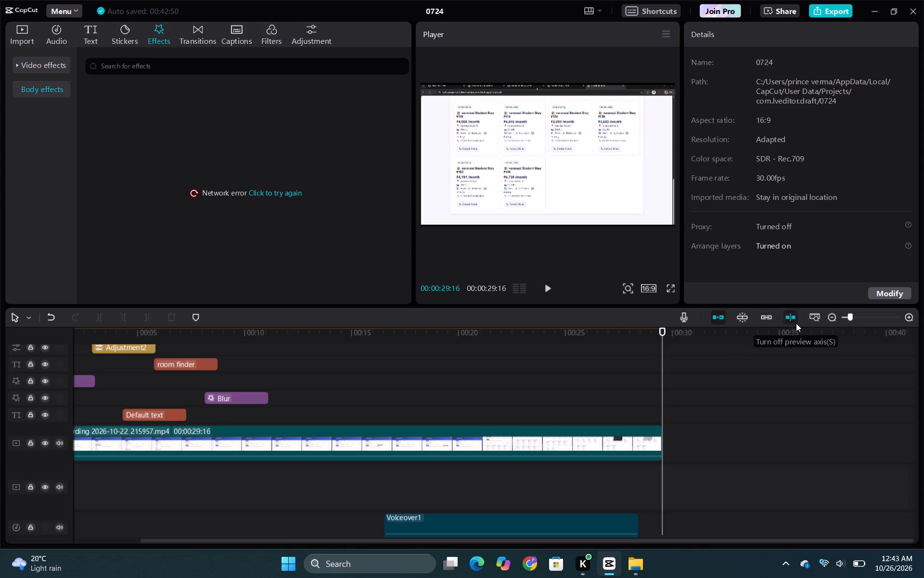
{"action": "left_click", "coordinate": [796, 323]}
Examine the arrangement of the clips and the voiceover across the whole timeline.
{"action": "left_click", "coordinate": [812, 323]}
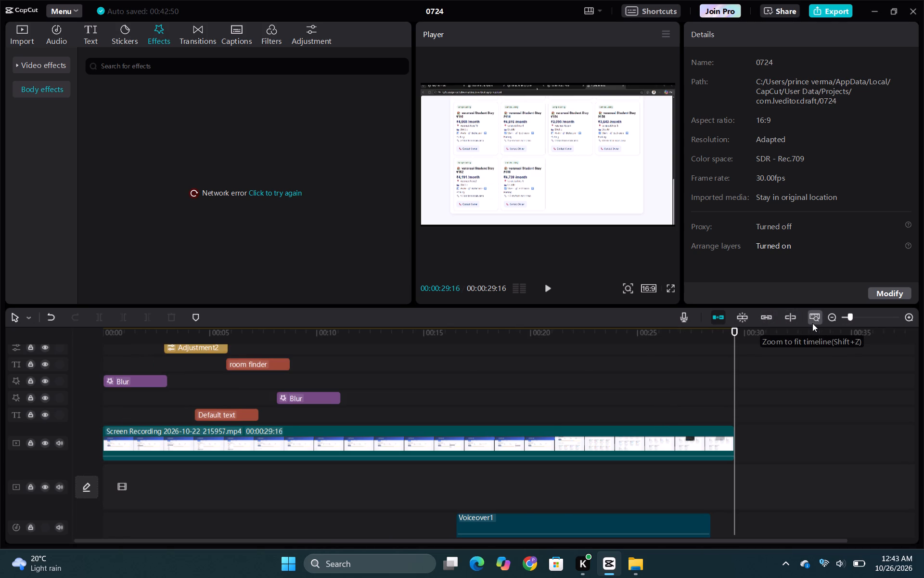
{"action": "left_click", "coordinate": [812, 323]}
{"action": "left_click", "coordinate": [857, 317]}
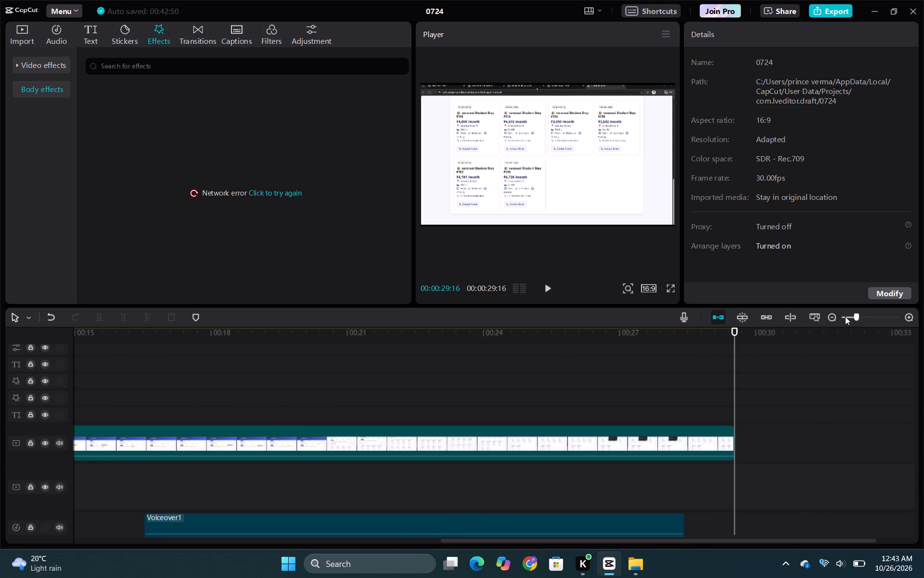
{"action": "left_click", "coordinate": [845, 316]}
{"action": "scroll", "coordinate": [603, 368], "scroll_direction": "right", "scroll_amount": 1}
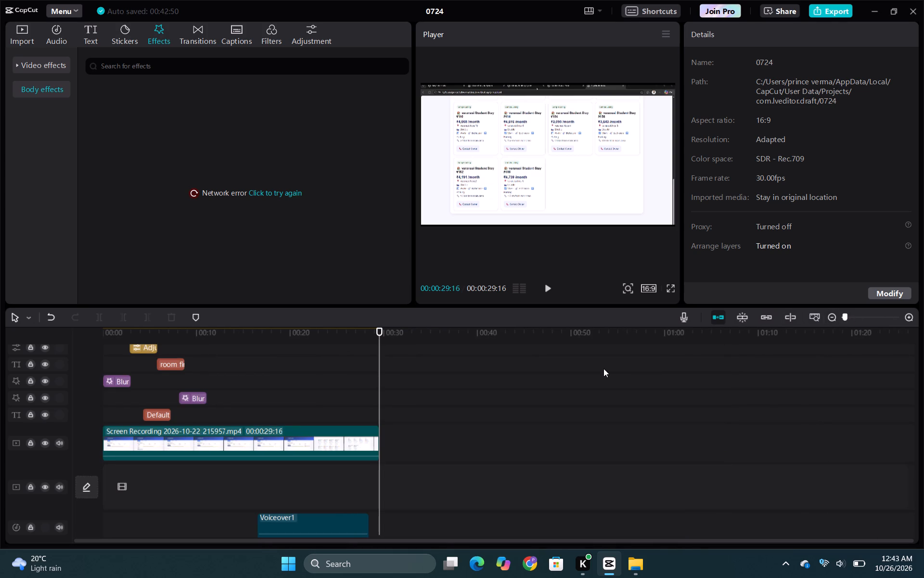
{"action": "scroll", "coordinate": [603, 368], "scroll_direction": "right", "scroll_amount": 1}
{"action": "scroll", "coordinate": [353, 354], "scroll_direction": "right", "scroll_amount": 2}
{"action": "left_click", "coordinate": [852, 317]}
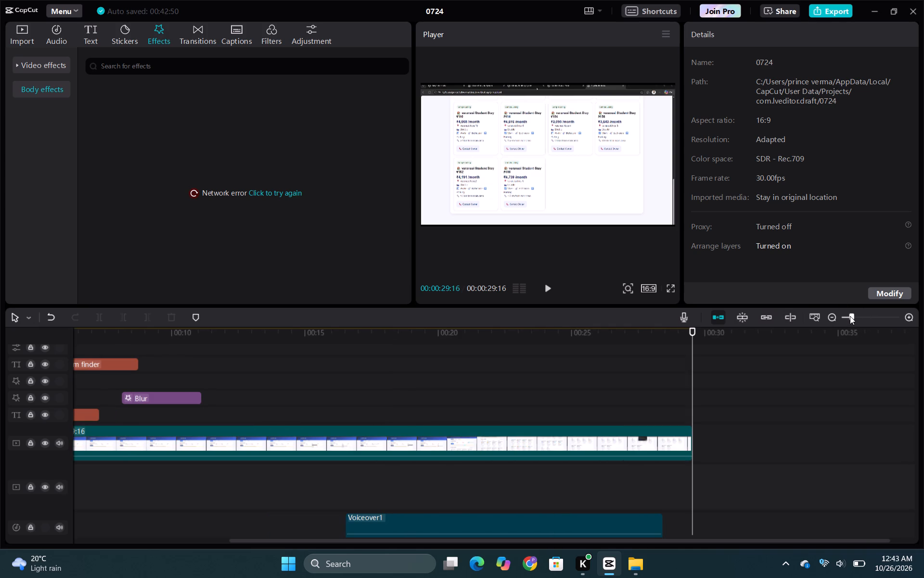
Play the whole video from the beginning to review it together with the music and the repositioned voiceover.
{"action": "left_click", "coordinate": [847, 315]}
{"action": "scroll", "coordinate": [663, 359], "scroll_direction": "right", "scroll_amount": 2}
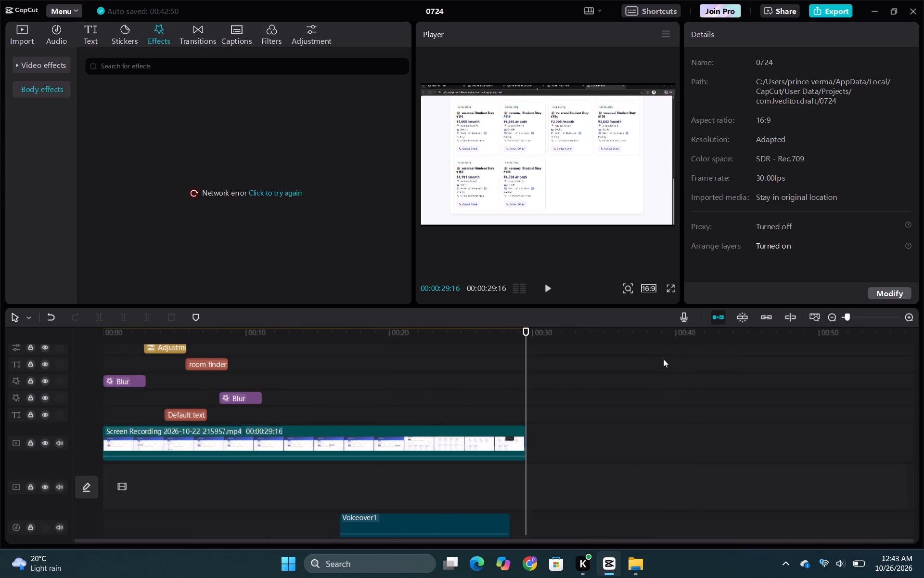
{"action": "scroll", "coordinate": [387, 402], "scroll_direction": "right", "scroll_amount": 5}
{"action": "left_click", "coordinate": [548, 284]}
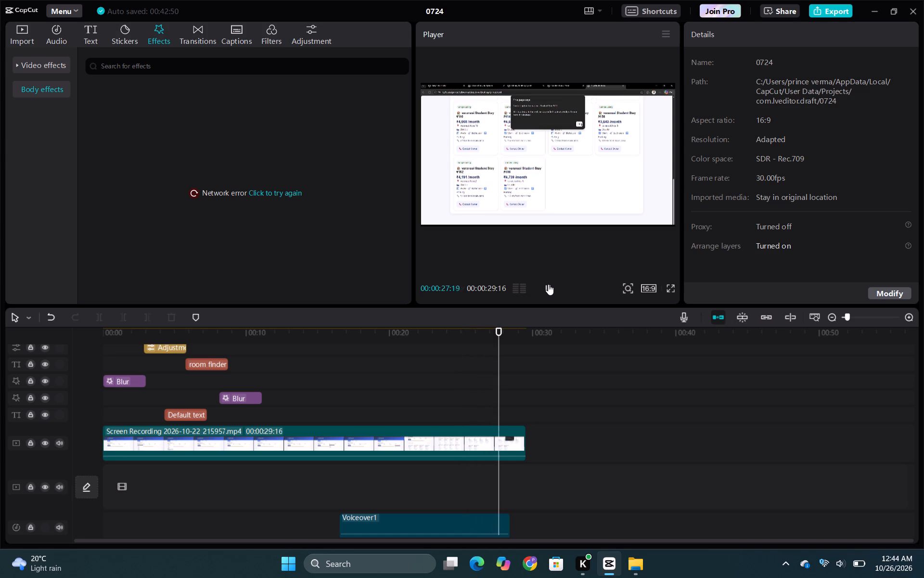
{"action": "left_click", "coordinate": [319, 229]}
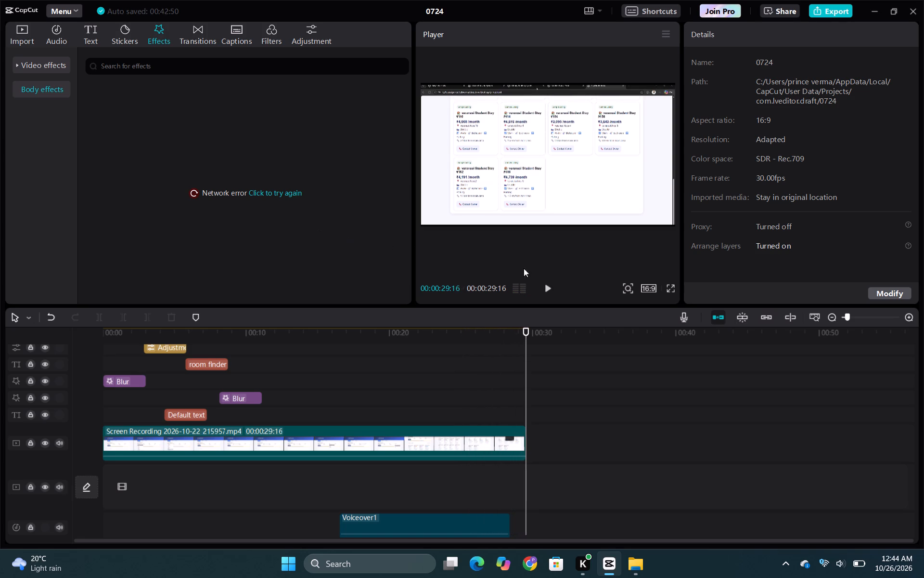
{"action": "scroll", "coordinate": [543, 242], "scroll_direction": "up", "scroll_amount": 1}
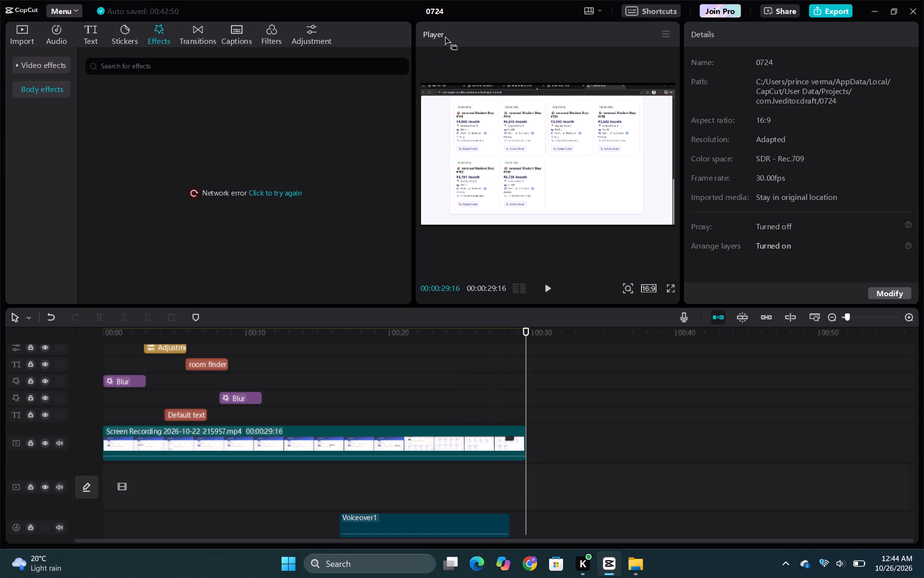
{"action": "left_click", "coordinate": [444, 35]}
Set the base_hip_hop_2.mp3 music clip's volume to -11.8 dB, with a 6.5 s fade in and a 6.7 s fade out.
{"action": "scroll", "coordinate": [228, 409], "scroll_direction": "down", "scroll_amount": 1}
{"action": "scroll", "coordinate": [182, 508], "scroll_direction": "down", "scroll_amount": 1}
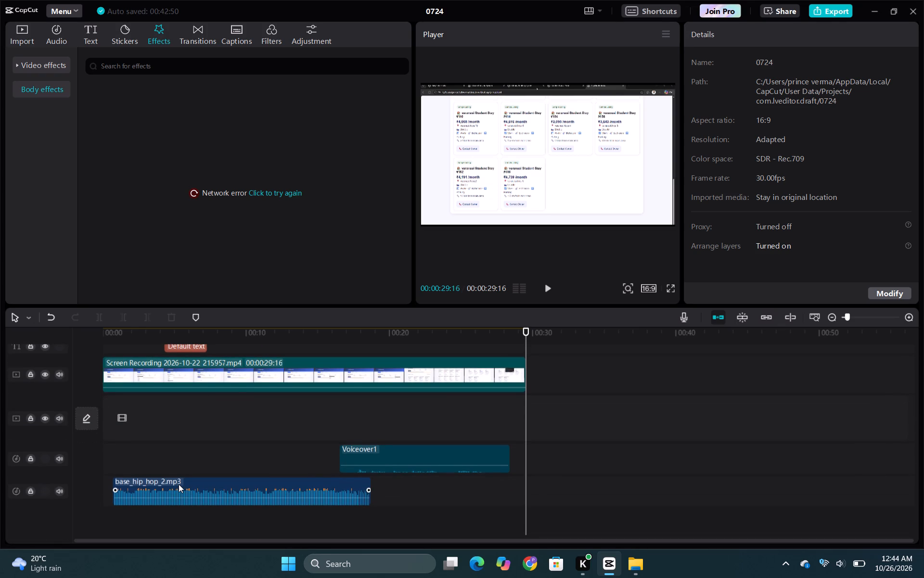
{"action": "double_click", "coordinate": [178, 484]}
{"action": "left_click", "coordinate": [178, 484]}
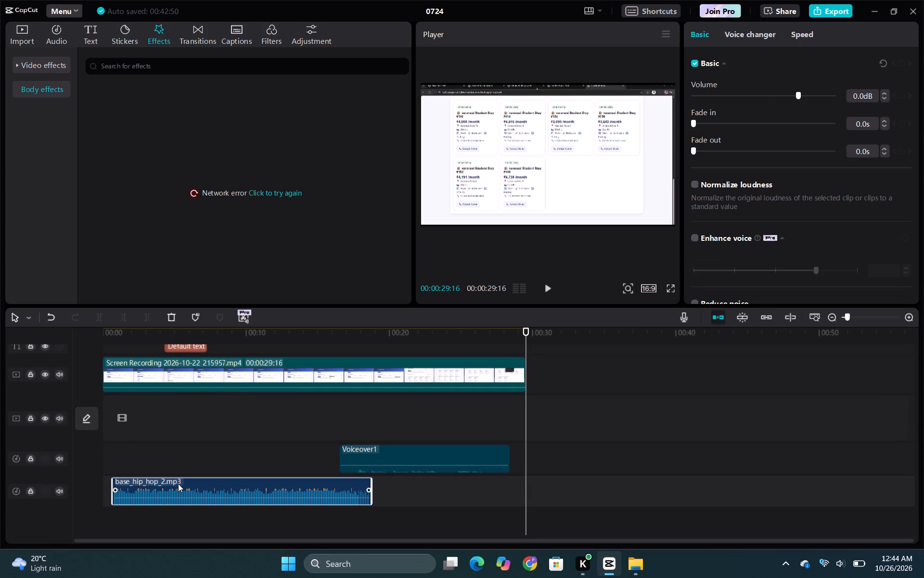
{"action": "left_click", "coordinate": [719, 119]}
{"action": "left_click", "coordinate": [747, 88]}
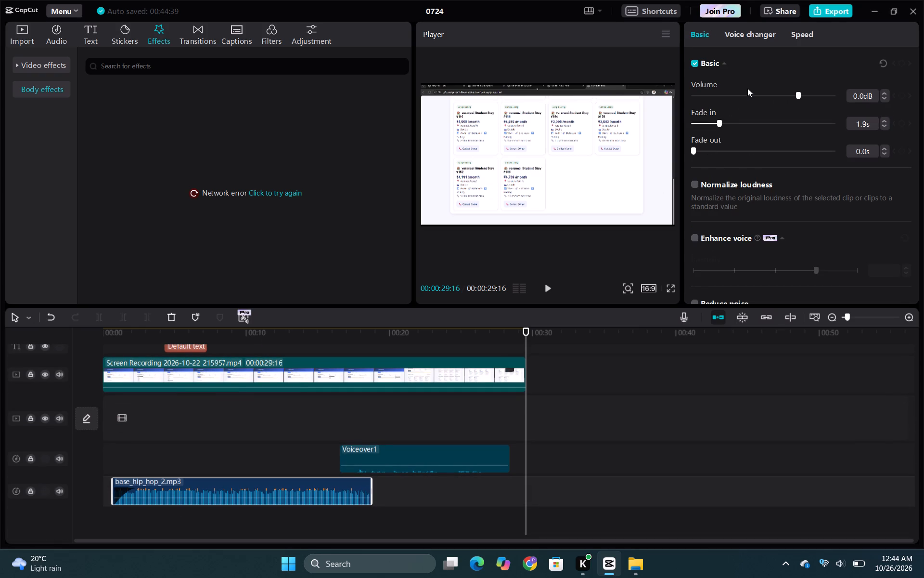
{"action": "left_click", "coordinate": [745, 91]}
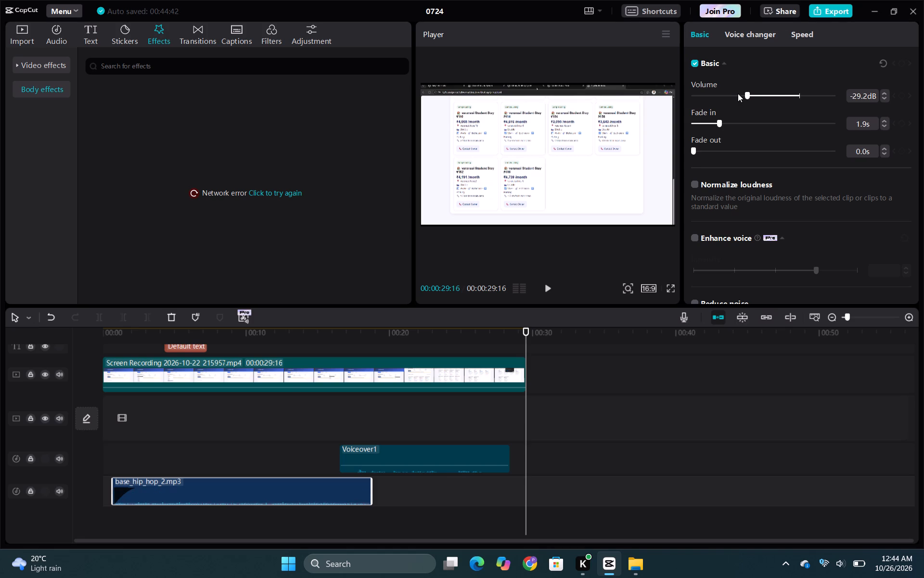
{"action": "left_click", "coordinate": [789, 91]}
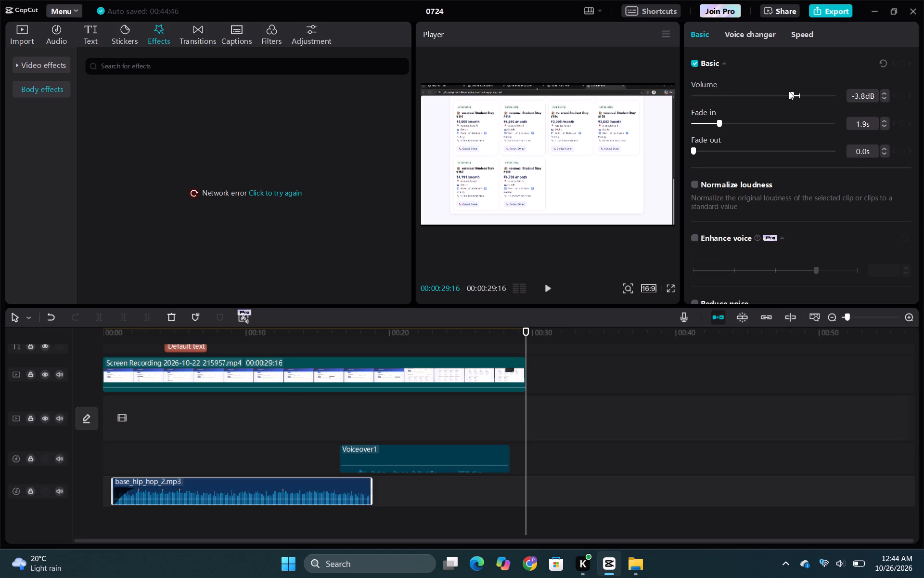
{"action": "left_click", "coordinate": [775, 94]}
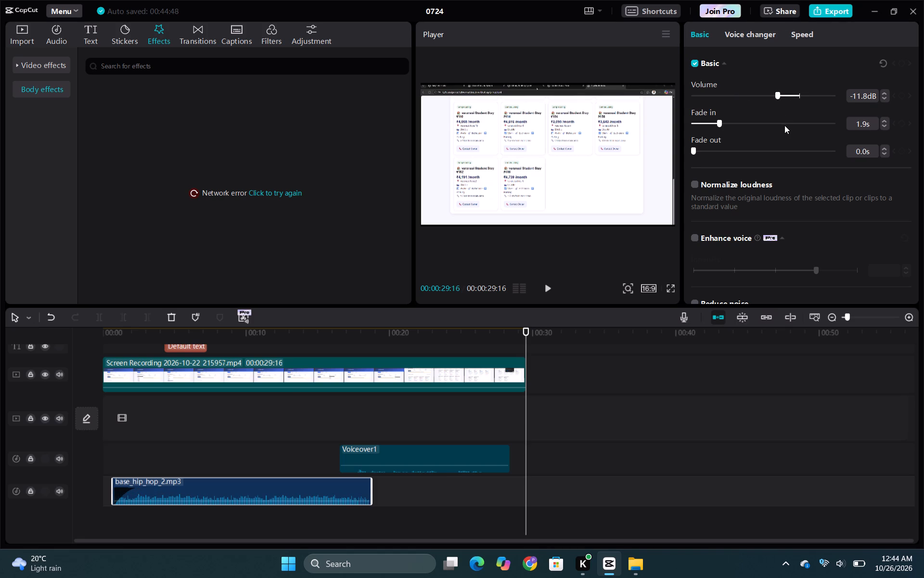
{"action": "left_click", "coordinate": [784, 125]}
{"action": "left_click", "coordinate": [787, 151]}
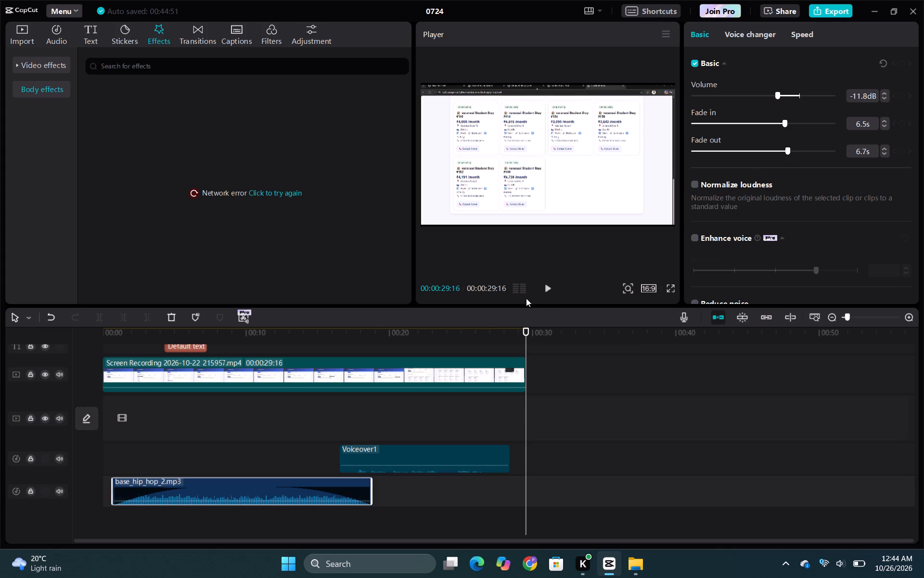
Play the video from the start and, while listening, set the base_hip_hop_2.mp3 music clip's volume to -25.0 dB.
{"action": "left_click", "coordinate": [550, 293]}
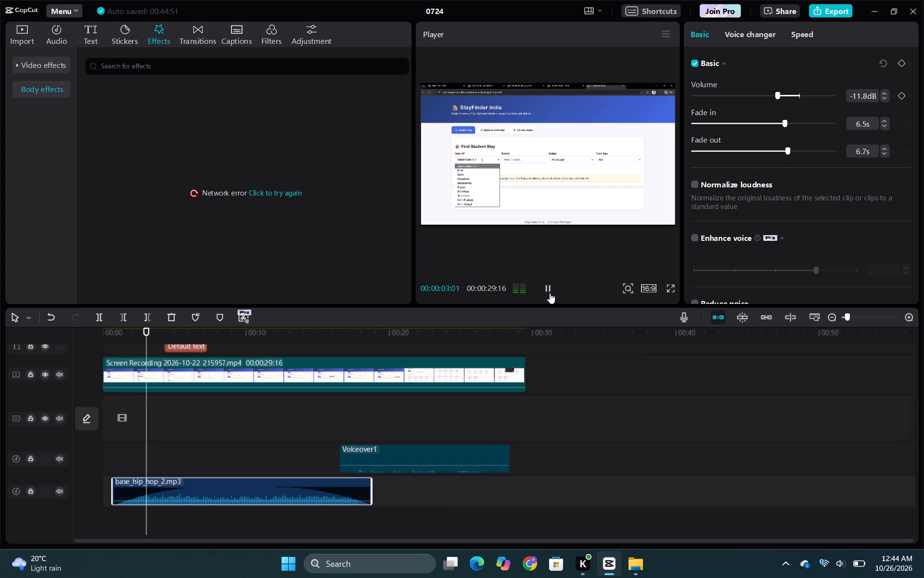
{"action": "left_click", "coordinate": [820, 93]}
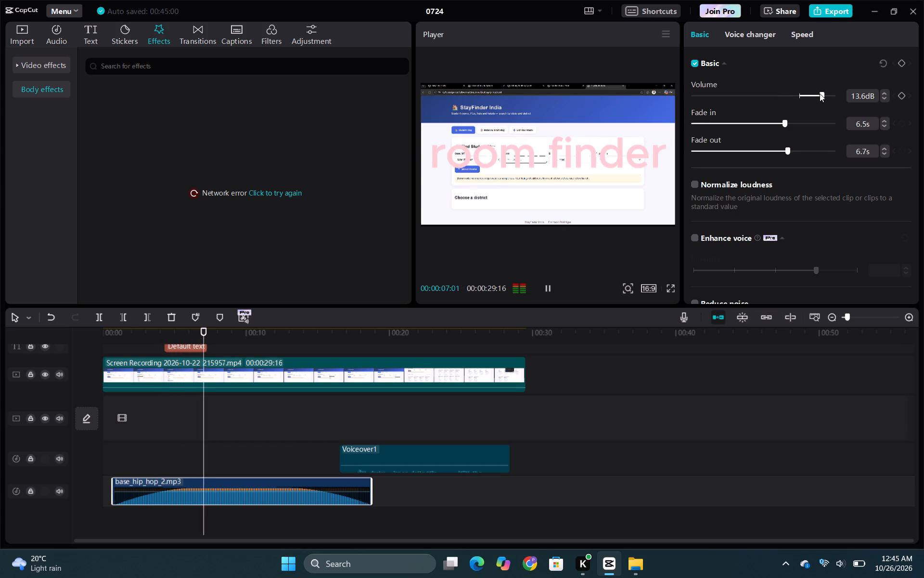
{"action": "left_click", "coordinate": [718, 95]}
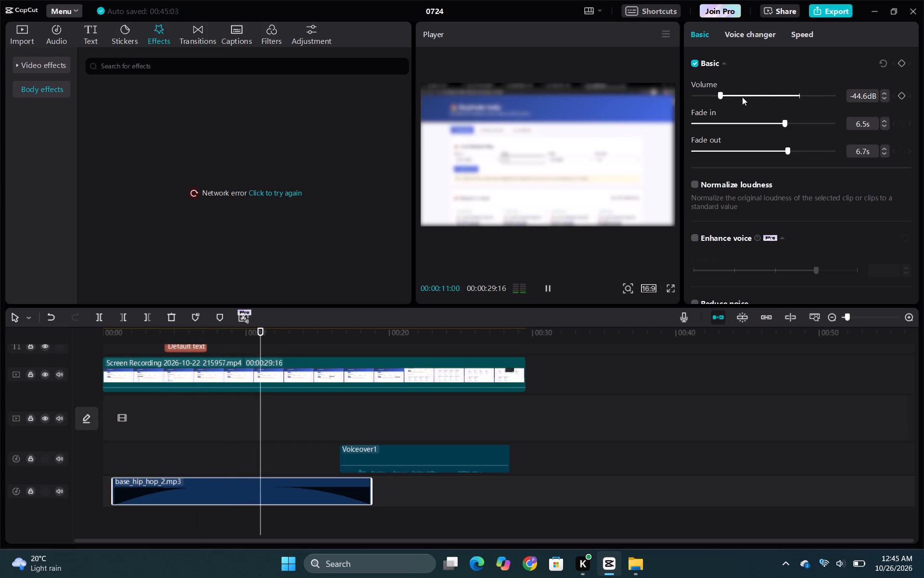
{"action": "left_click", "coordinate": [768, 95]}
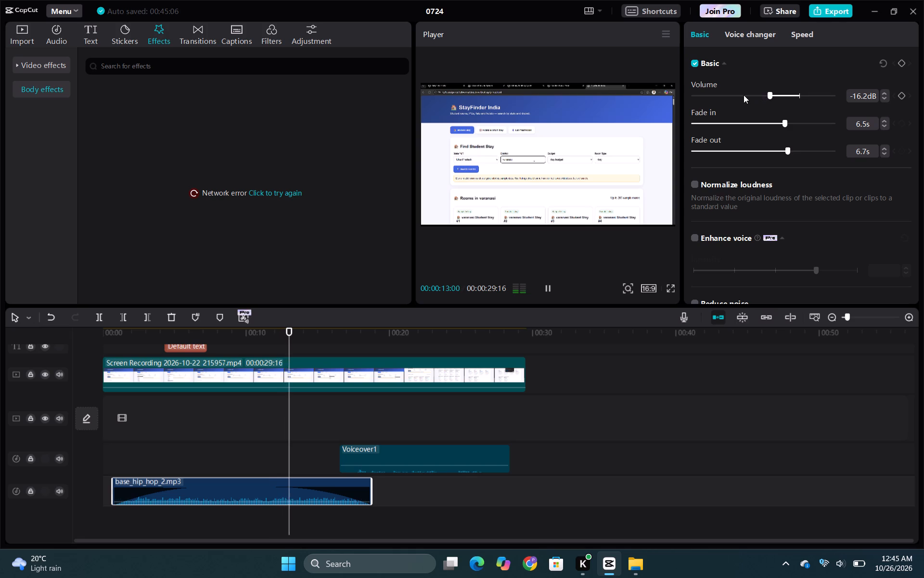
{"action": "left_click", "coordinate": [733, 95]}
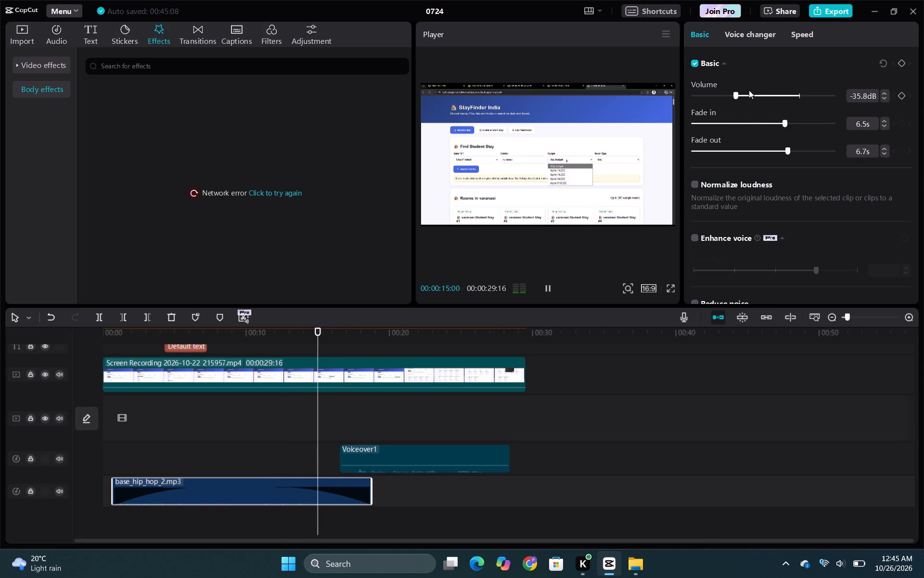
{"action": "left_click", "coordinate": [752, 93]}
{"action": "left_click", "coordinate": [752, 93]}
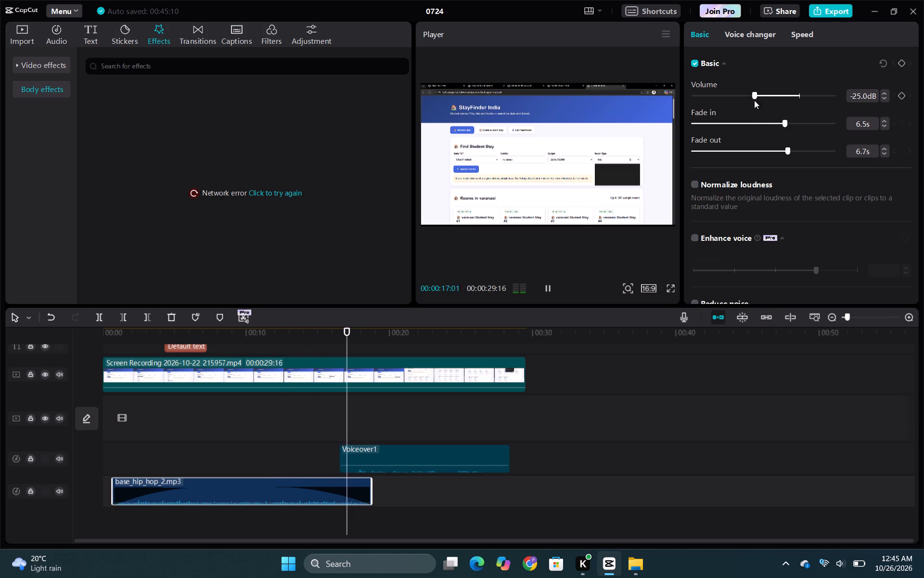
Set the base_hip_hop_2.mp3 music clip's fade in to 5.0 s and fade out to 5.5 s, and deselect the clip.
{"action": "left_click", "coordinate": [763, 119]}
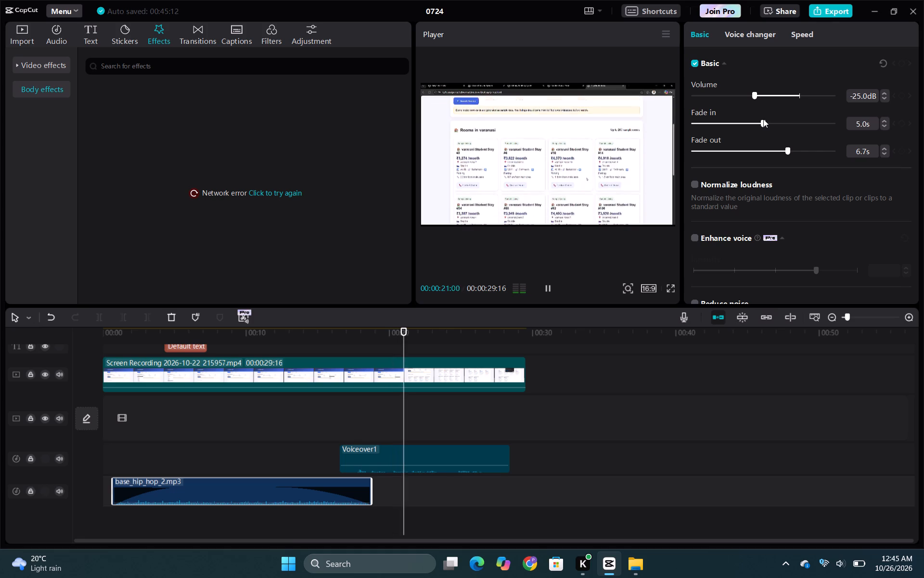
{"action": "left_click", "coordinate": [770, 149]}
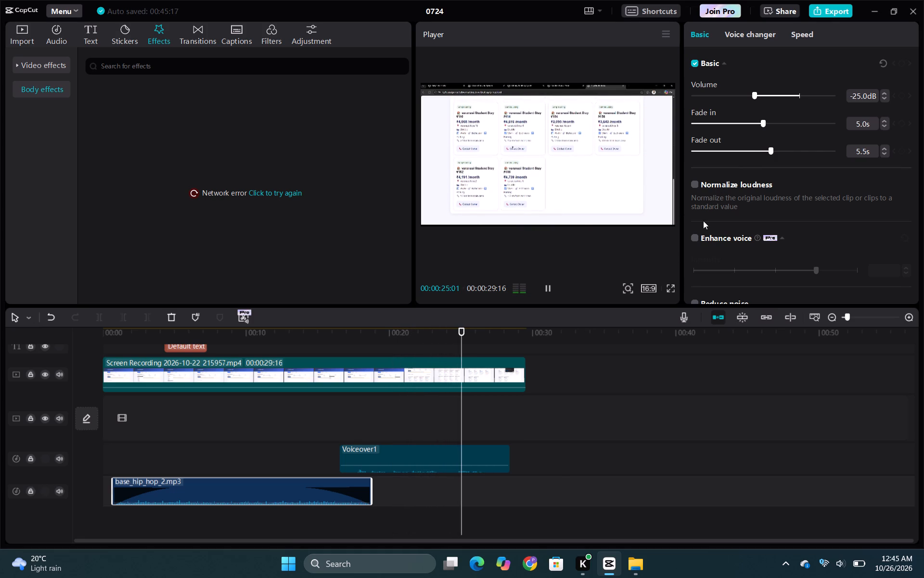
{"action": "left_click", "coordinate": [654, 263]}
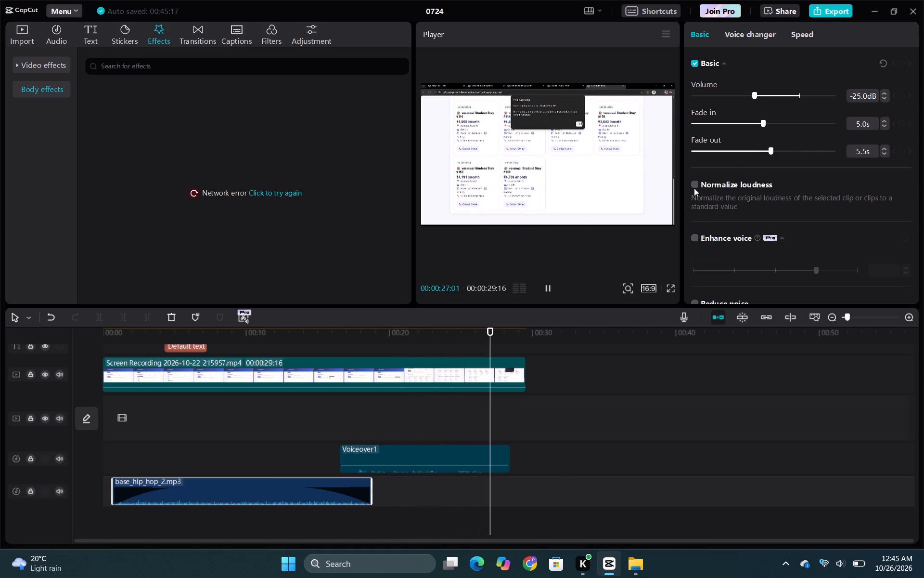
{"action": "left_click", "coordinate": [575, 261]}
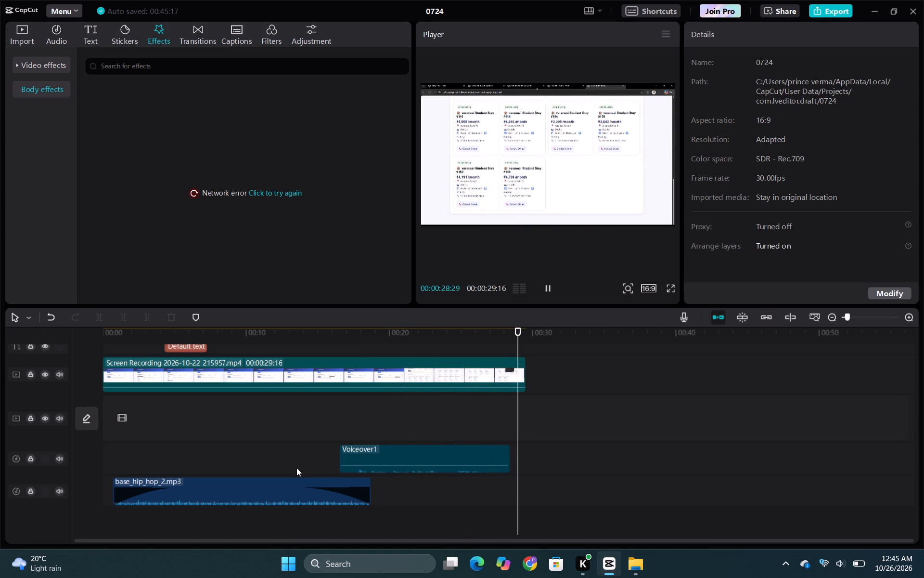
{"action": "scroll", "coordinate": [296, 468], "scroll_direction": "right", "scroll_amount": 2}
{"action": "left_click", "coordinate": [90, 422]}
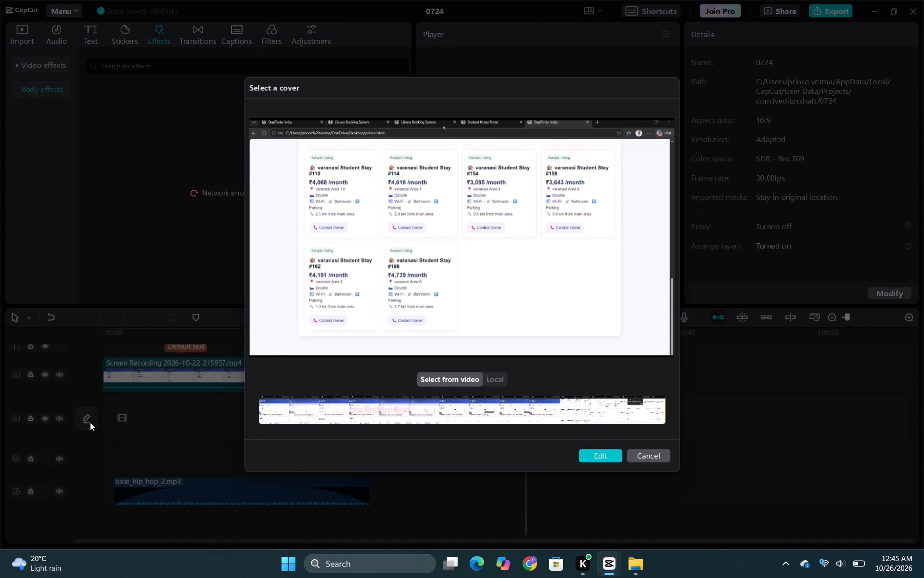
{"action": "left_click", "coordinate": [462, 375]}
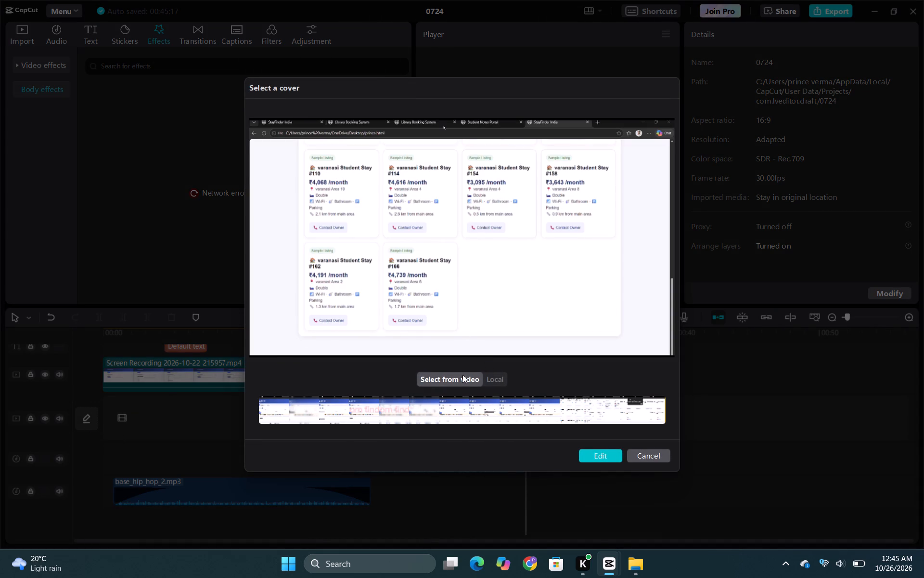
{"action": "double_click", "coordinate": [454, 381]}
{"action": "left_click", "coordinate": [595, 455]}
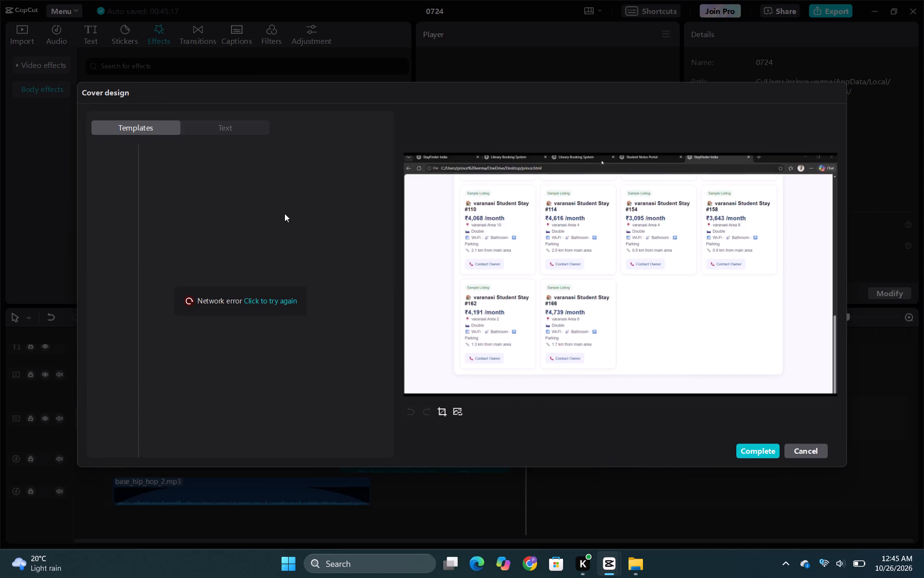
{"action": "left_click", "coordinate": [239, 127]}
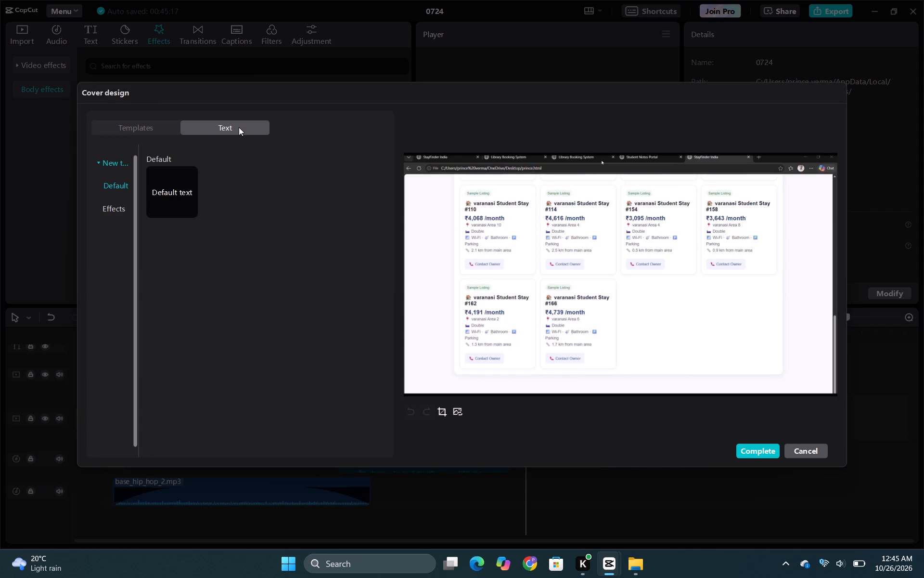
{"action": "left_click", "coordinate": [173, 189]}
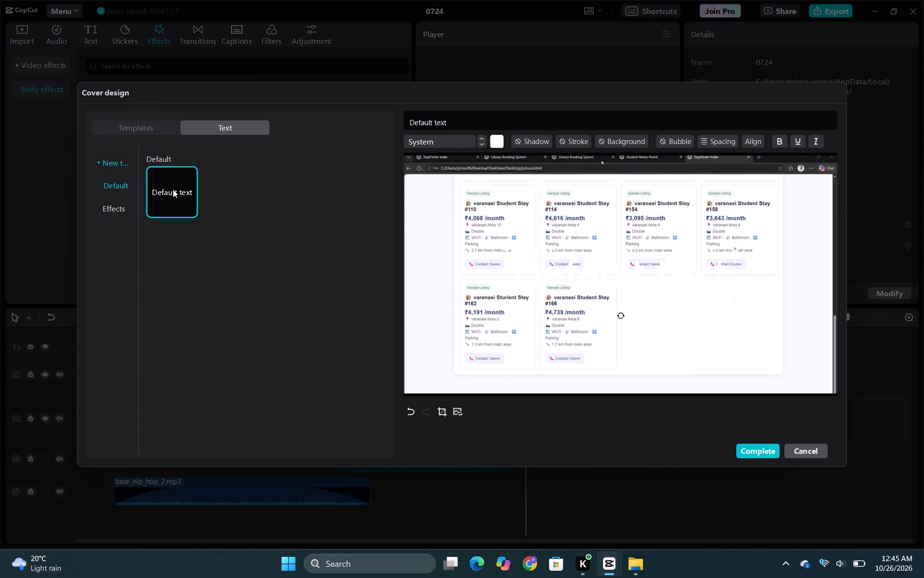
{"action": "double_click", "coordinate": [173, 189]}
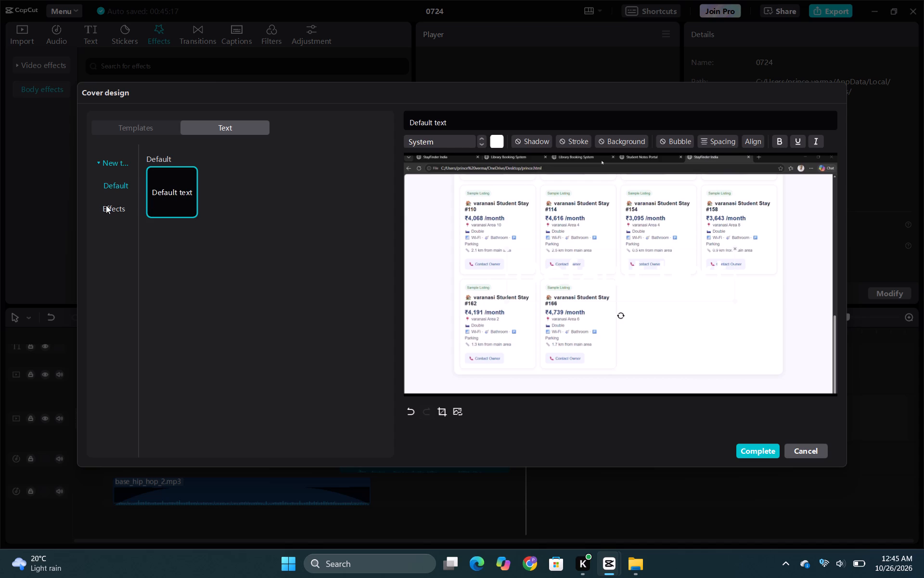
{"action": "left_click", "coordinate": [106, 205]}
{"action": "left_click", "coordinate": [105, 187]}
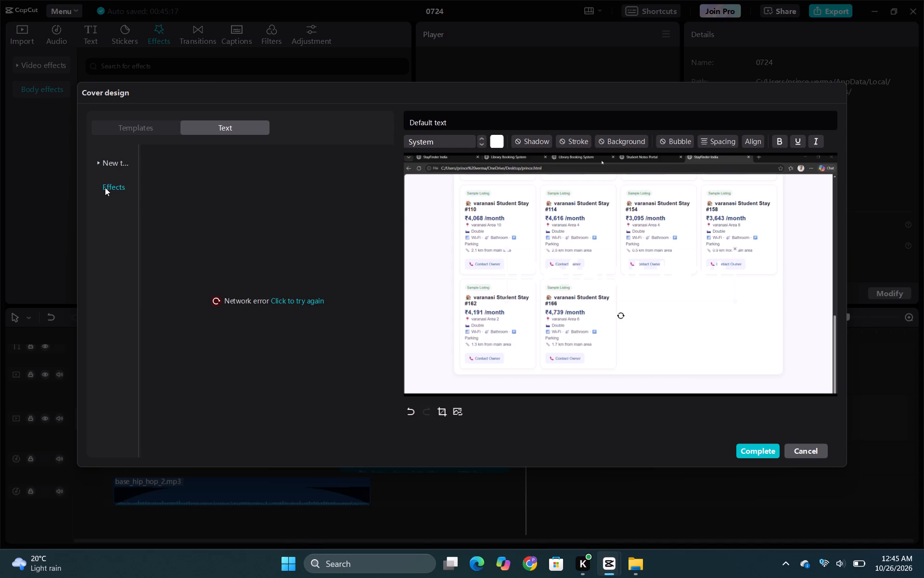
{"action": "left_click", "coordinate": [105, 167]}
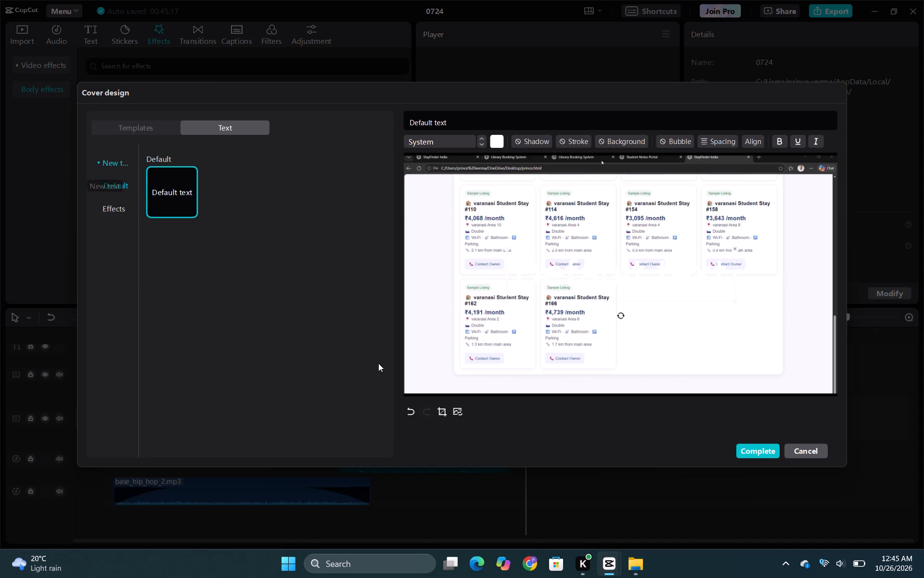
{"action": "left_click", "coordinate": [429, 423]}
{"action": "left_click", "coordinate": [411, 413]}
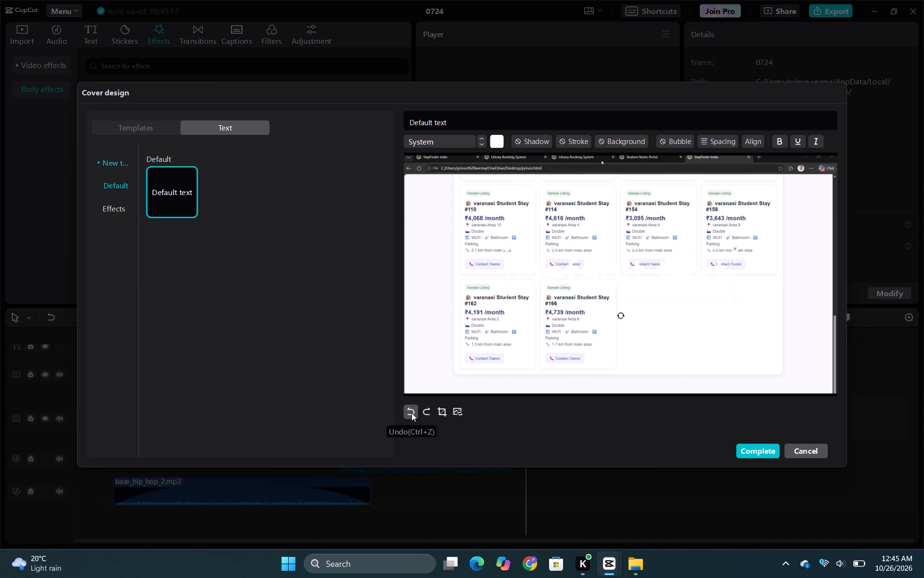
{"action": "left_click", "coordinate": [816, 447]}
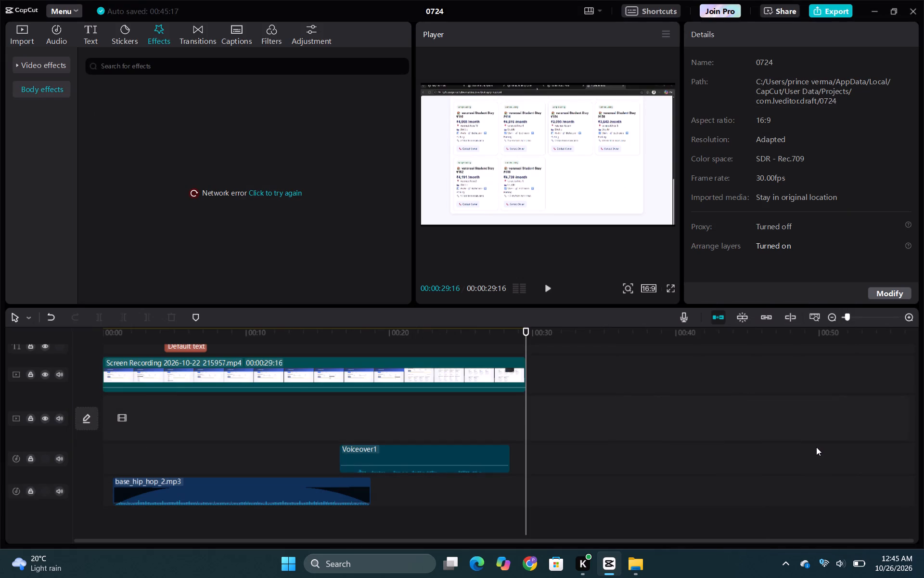
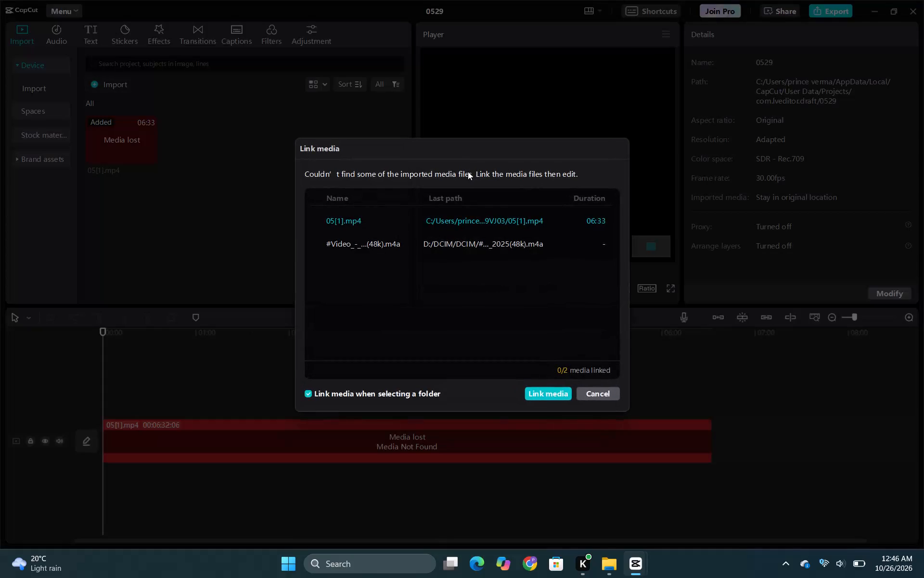
Dismiss the missing-media linking request without linking files and play project 0529 from the beginning.
{"action": "left_click", "coordinate": [595, 390]}
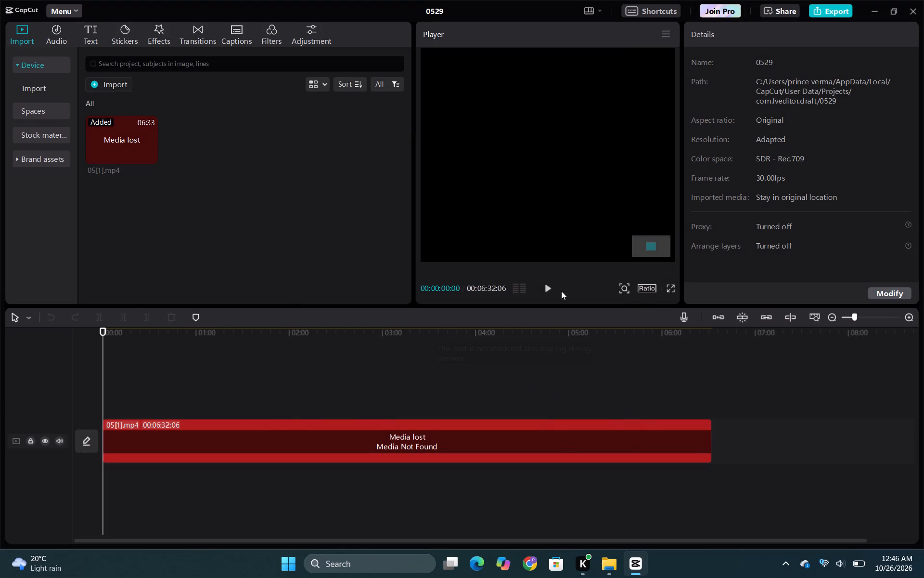
{"action": "left_click", "coordinate": [561, 291]}
{"action": "left_click", "coordinate": [550, 286]}
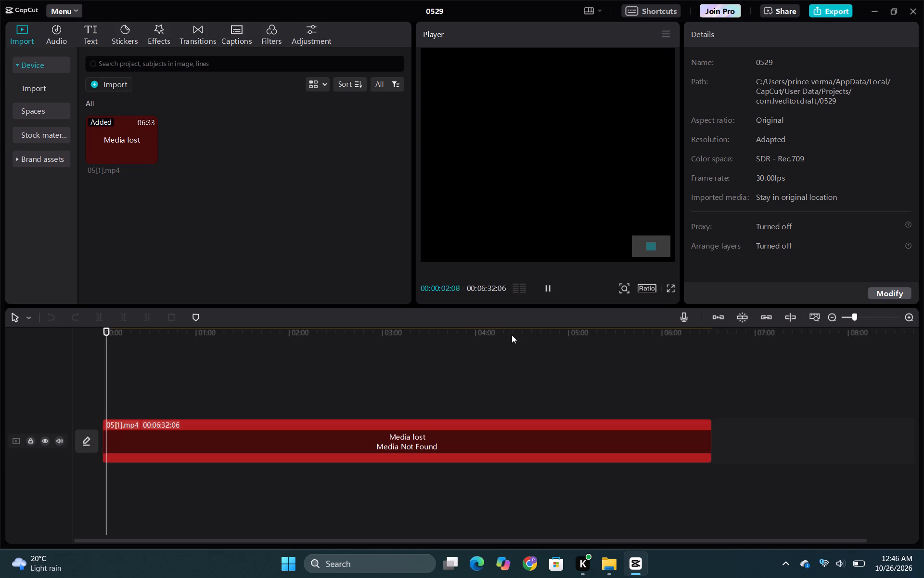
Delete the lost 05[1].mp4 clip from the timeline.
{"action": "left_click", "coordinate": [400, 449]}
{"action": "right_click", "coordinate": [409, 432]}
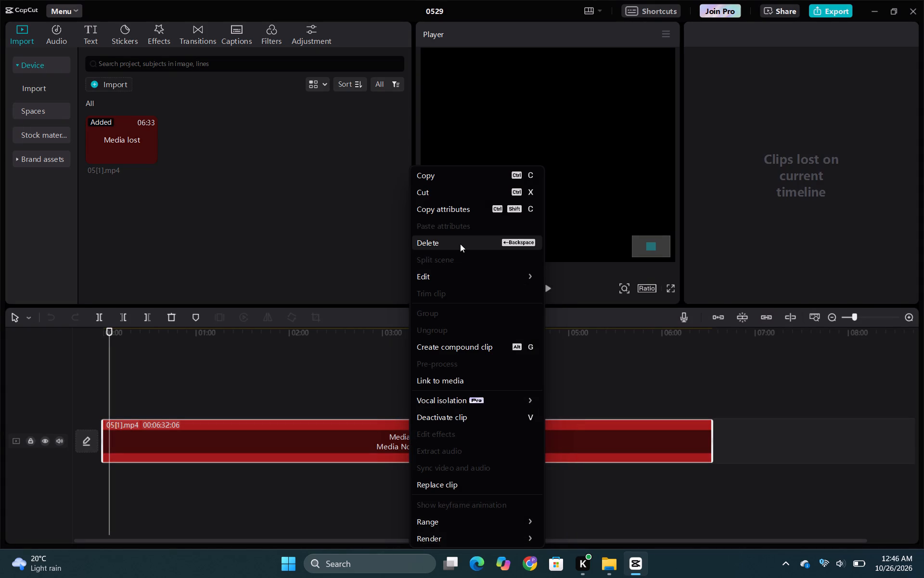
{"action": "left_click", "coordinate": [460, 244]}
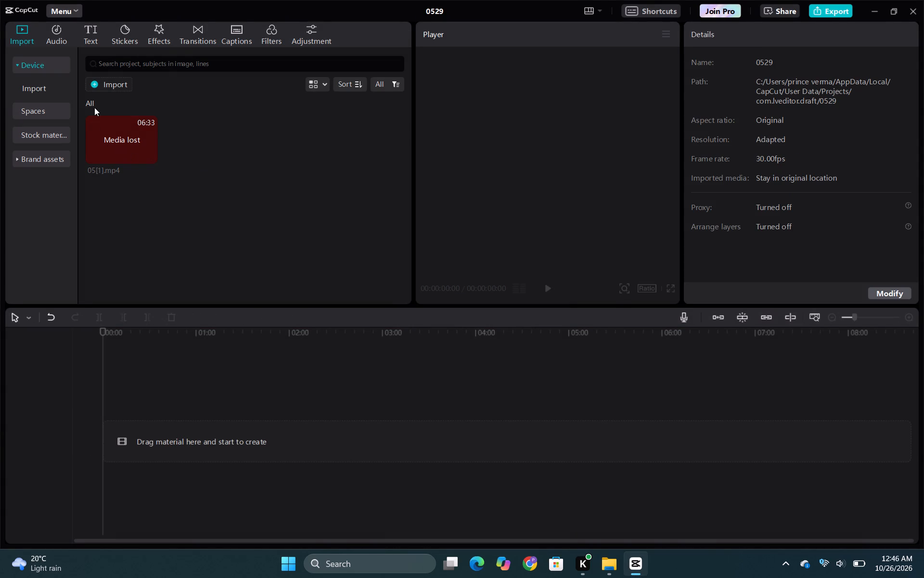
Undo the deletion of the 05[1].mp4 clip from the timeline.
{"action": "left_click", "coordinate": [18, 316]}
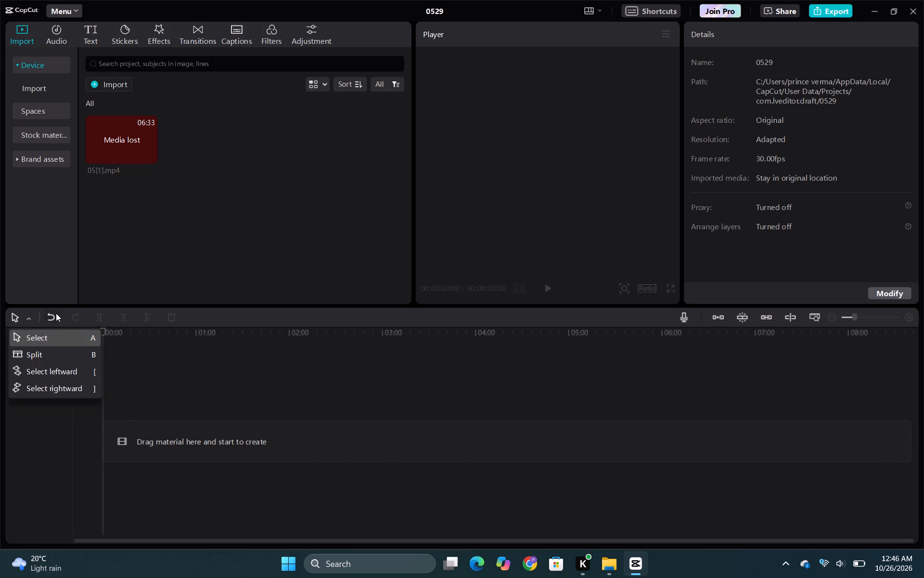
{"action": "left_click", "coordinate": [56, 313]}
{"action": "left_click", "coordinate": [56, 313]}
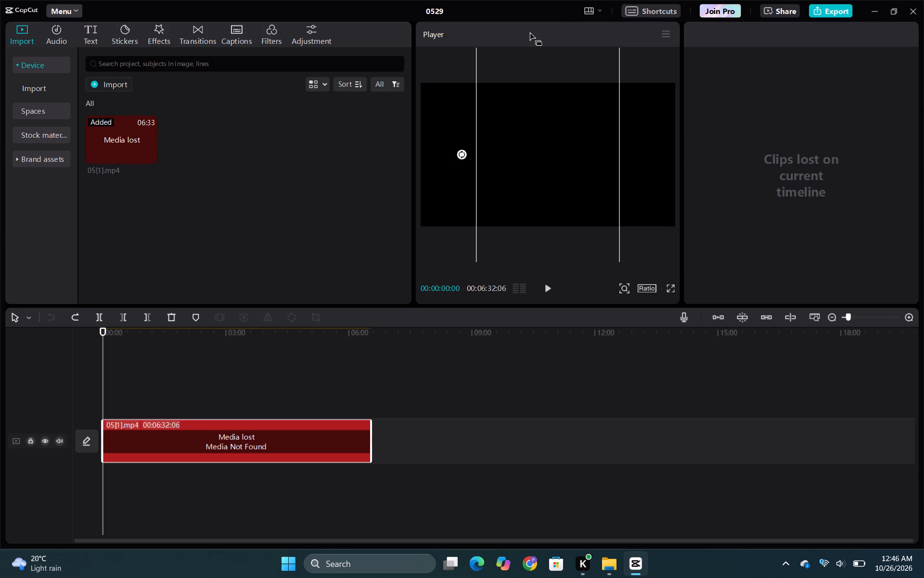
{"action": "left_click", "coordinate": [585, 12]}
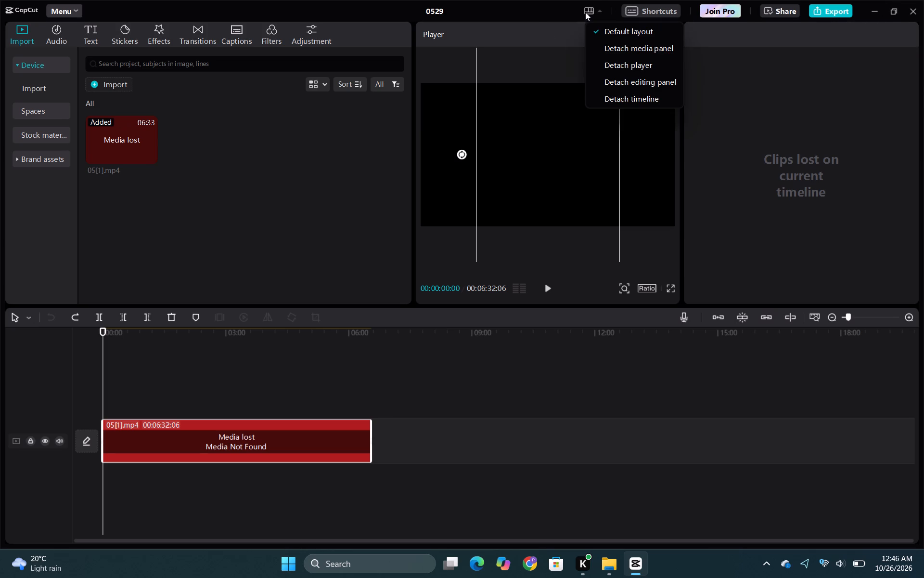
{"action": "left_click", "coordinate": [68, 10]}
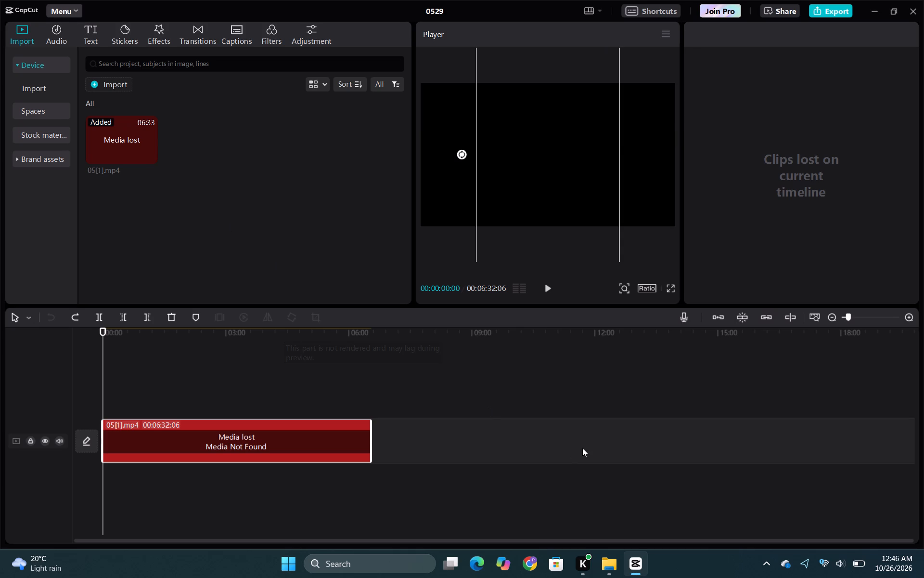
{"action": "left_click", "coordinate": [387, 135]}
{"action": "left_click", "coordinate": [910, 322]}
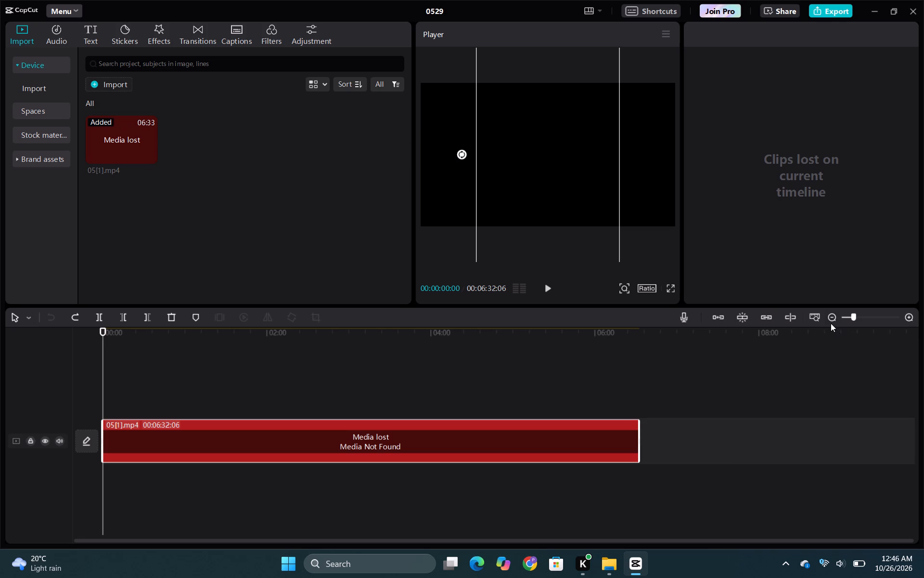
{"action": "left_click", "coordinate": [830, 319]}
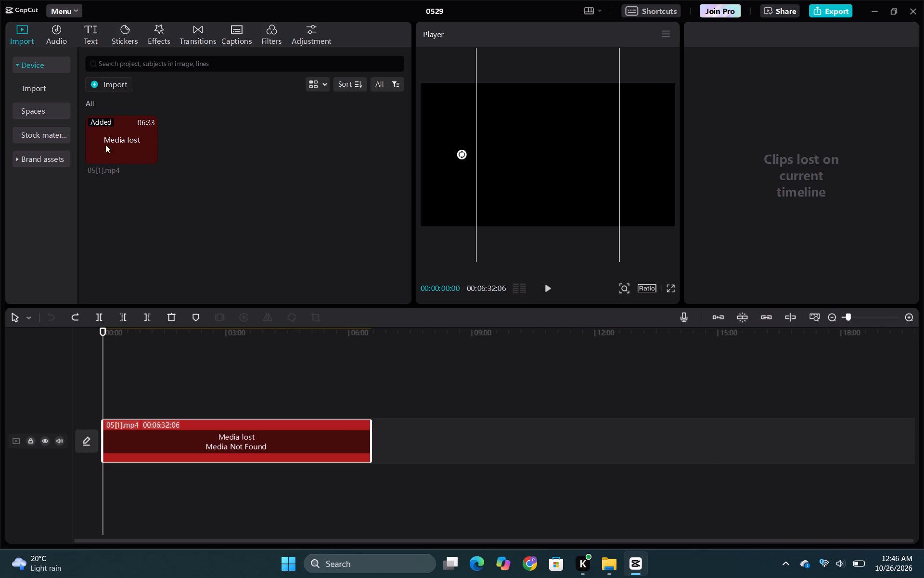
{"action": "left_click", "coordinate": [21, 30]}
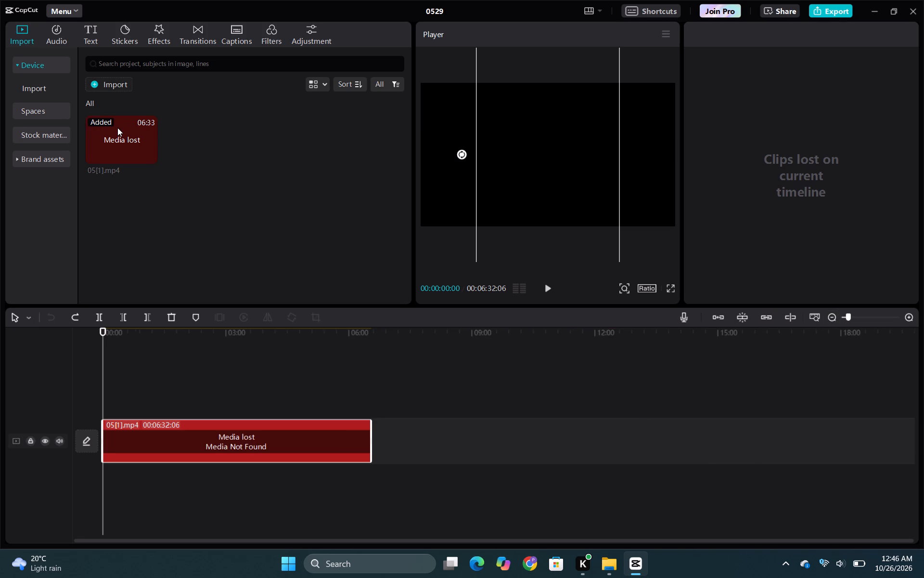
Delete the lost 05[1].mp4 file from the project's imported media, together with its timeline clip.
{"action": "right_click", "coordinate": [117, 128]}
{"action": "left_click", "coordinate": [146, 136]}
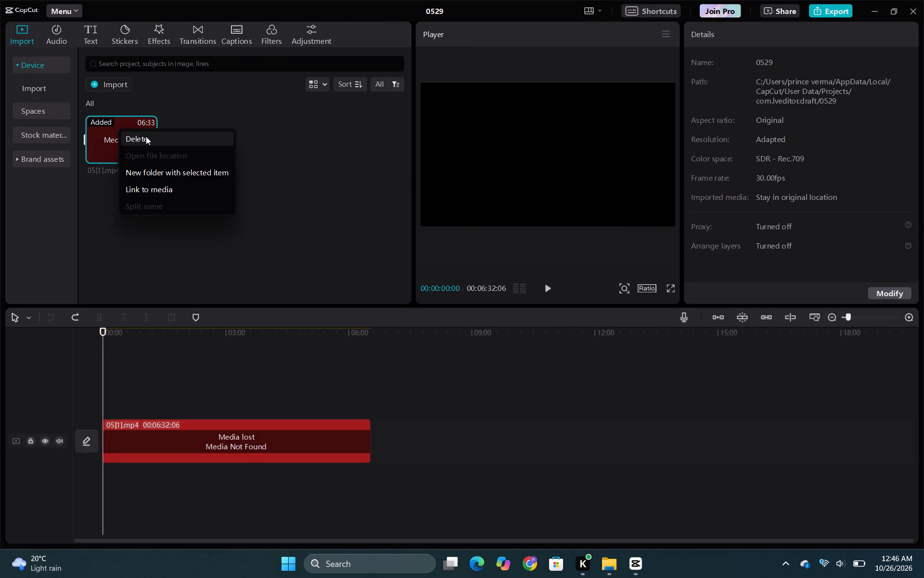
{"action": "left_click", "coordinate": [444, 342]}
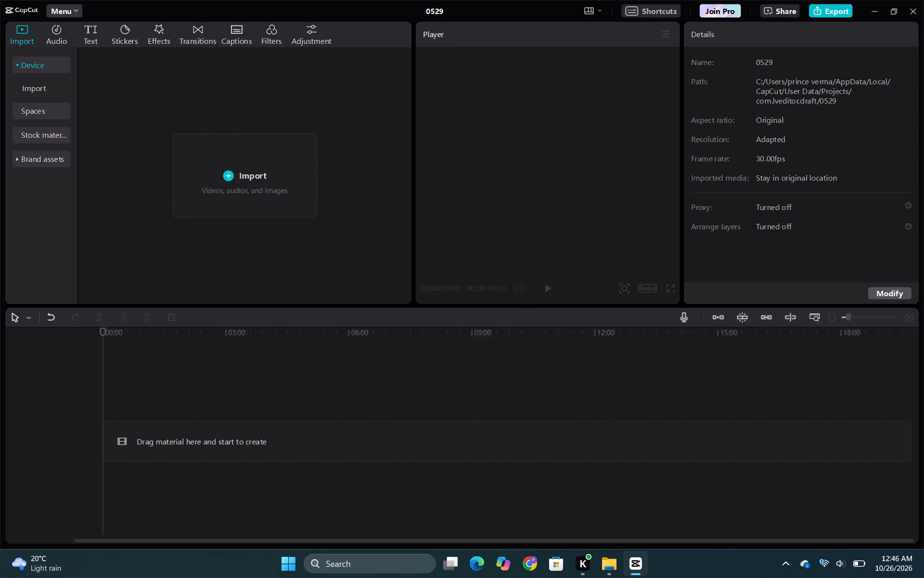
Open the Music section of the audio library.
{"action": "left_click", "coordinate": [7, 8]}
{"action": "double_click", "coordinate": [7, 8]}
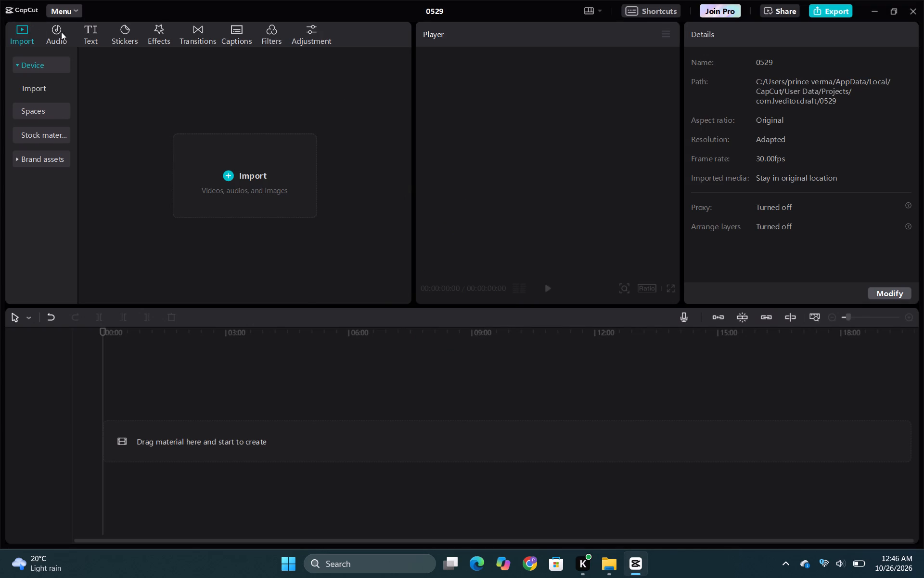
{"action": "left_click", "coordinate": [57, 30]}
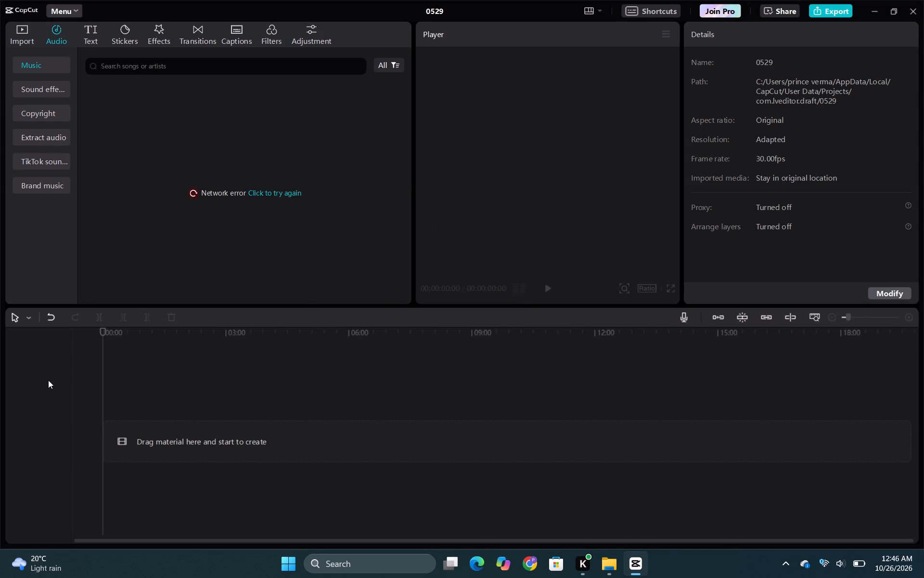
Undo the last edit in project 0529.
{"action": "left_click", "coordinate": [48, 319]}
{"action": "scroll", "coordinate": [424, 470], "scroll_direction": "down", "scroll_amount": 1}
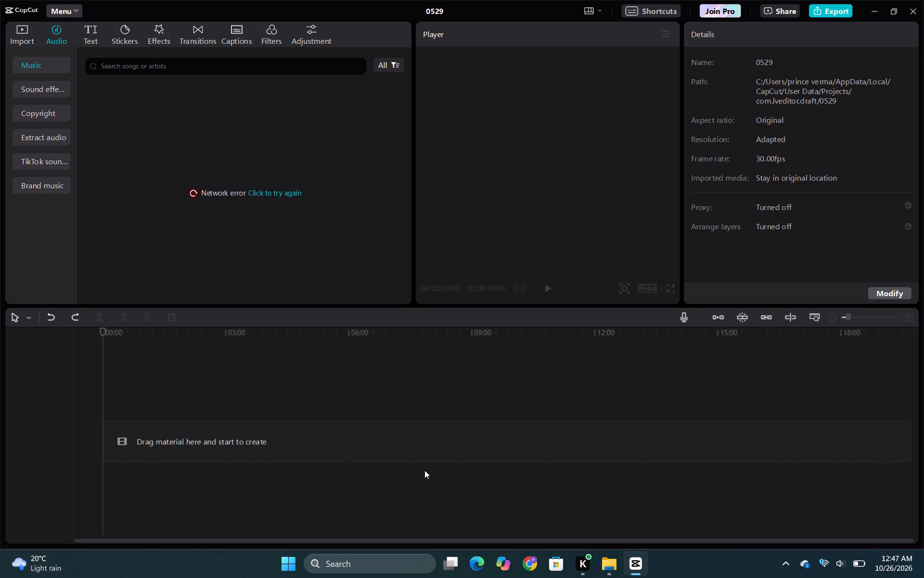